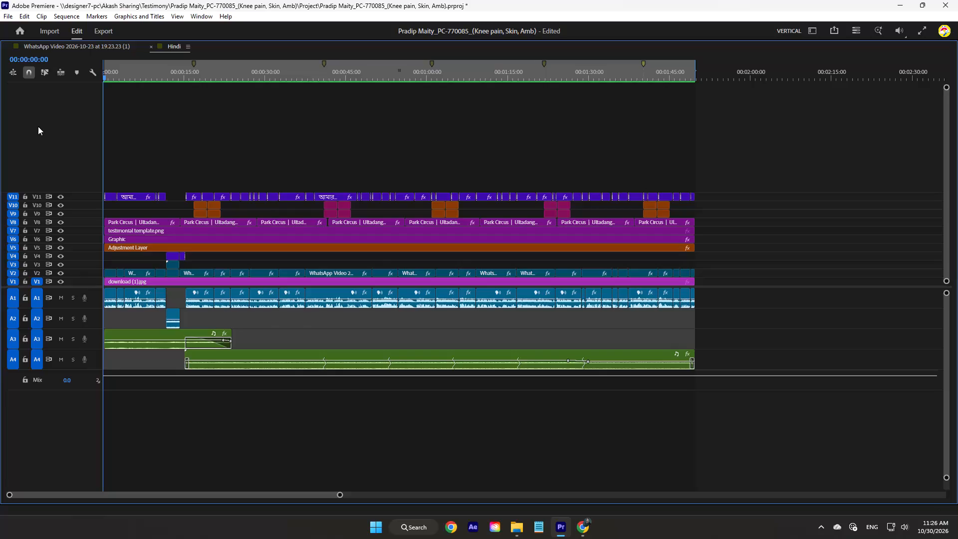
Return the playhead to the start of the Hindi sequence and save the project.
click(818, 533)
click(818, 533)
drag(297, 76, 5, 136)
key(ctrl+s)
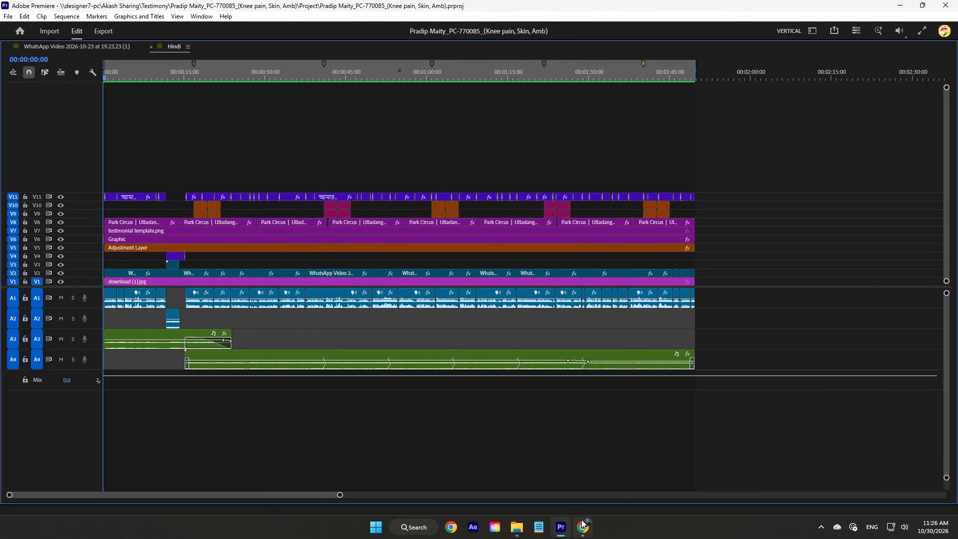
Switch to Chrome and open the YouTube home page in the new tab.
click(584, 490)
scroll(245, 368, down, 3)
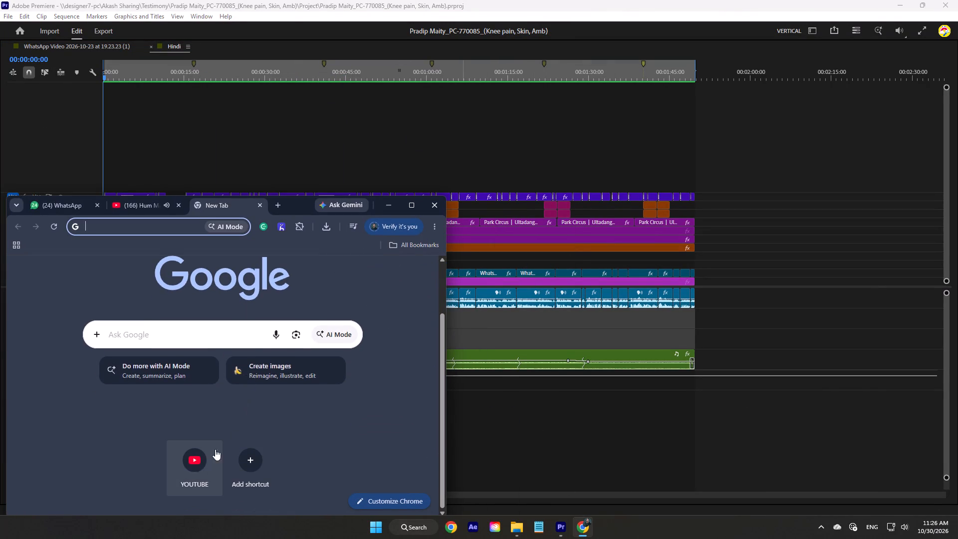
click(190, 471)
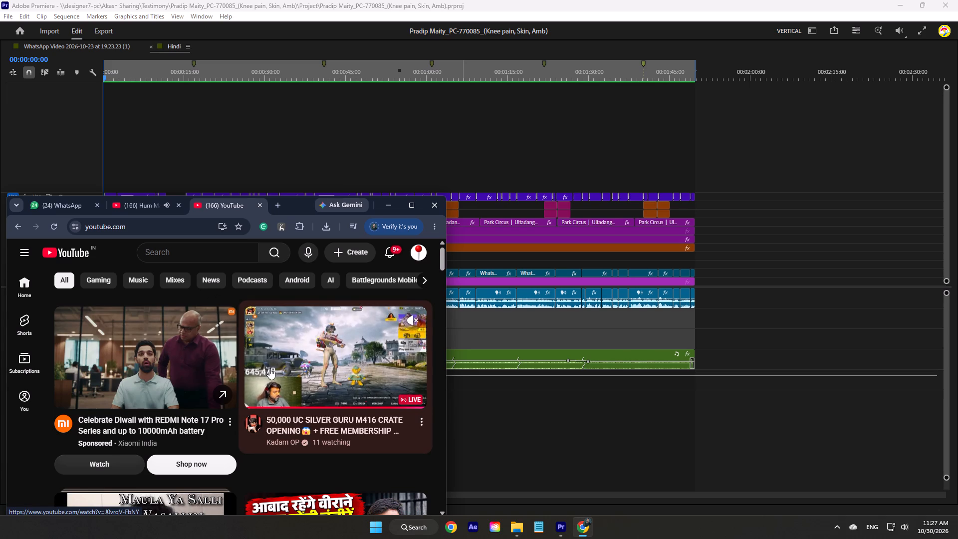
Open the Kadam OP channel and examine its membership levels and perks.
click(251, 425)
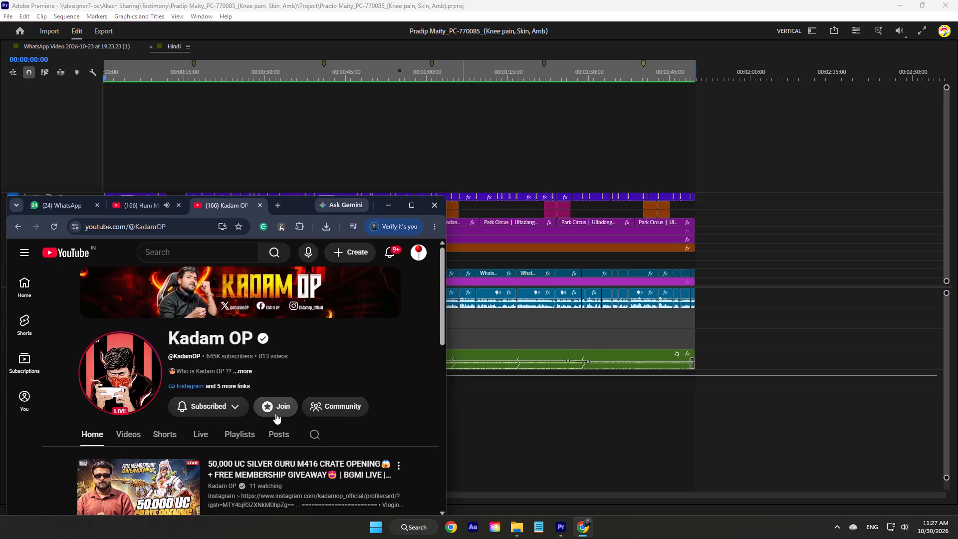
click(275, 413)
scroll(301, 376, down, 5)
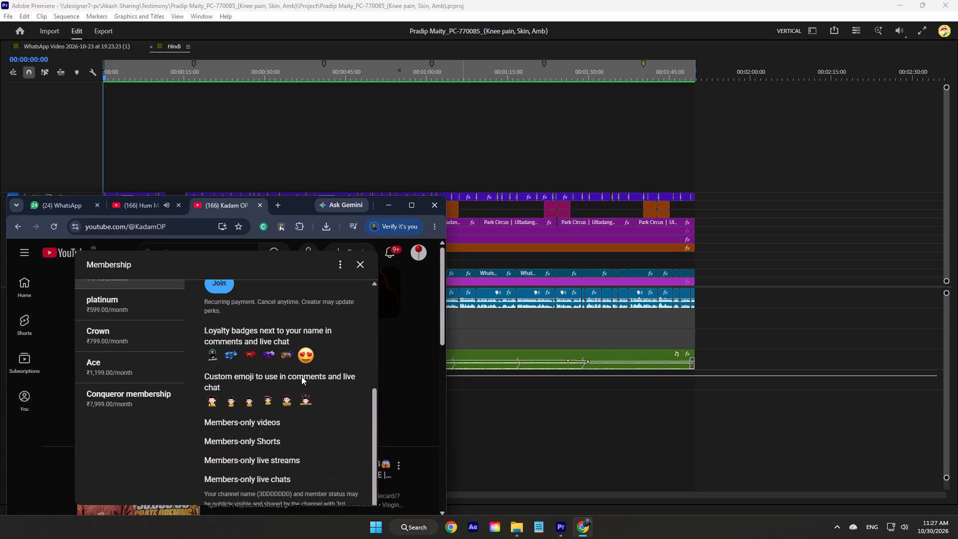
scroll(301, 376, down, 1)
click(357, 265)
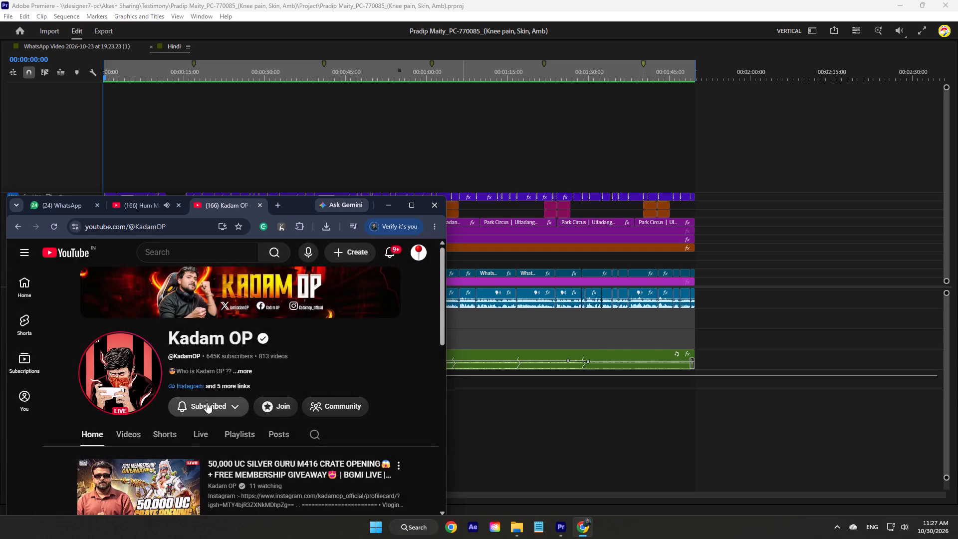
Unsubscribe from the Kadam OP channel.
click(209, 404)
click(225, 493)
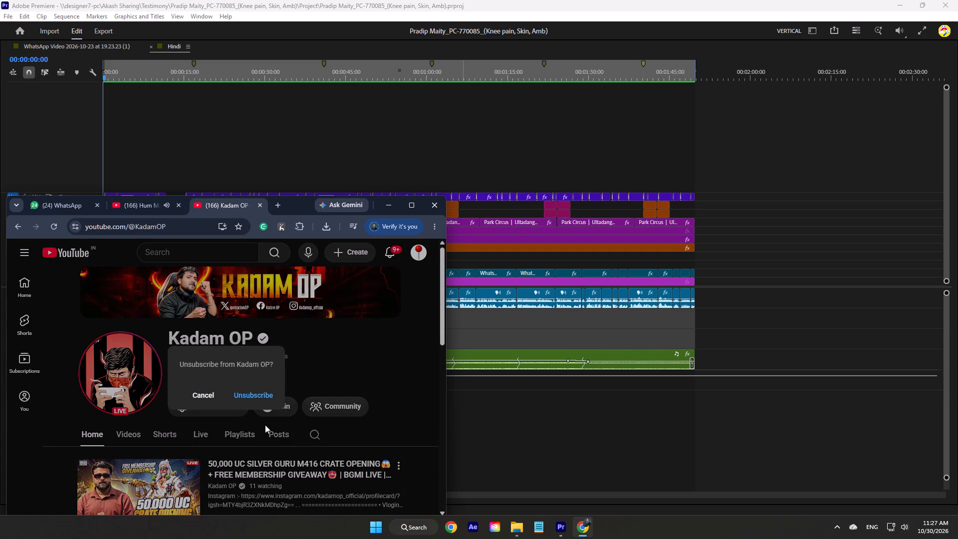
click(264, 395)
Search YouTube for "dr k m saifullah", open the Dr. K.M. Saifullah channel and maximize the browser window.
click(46, 253)
click(174, 251)
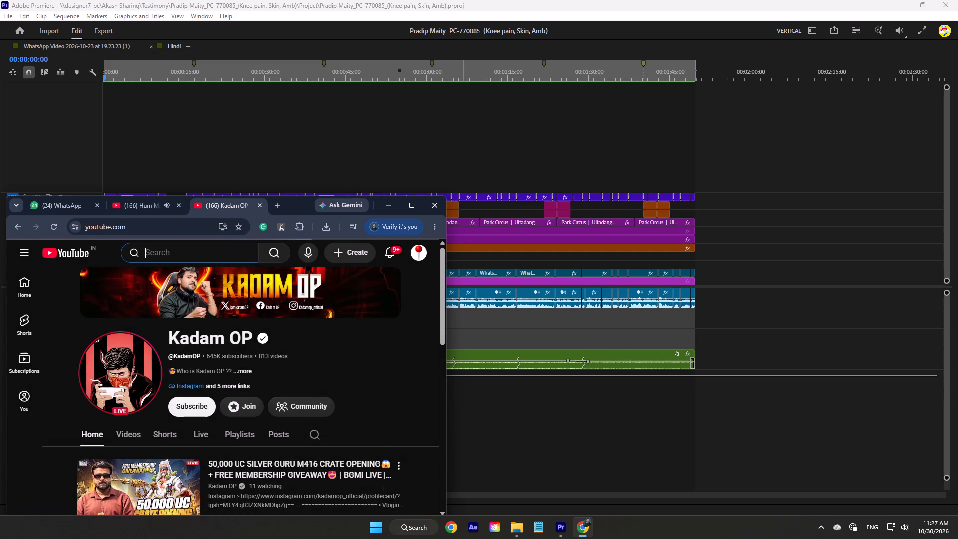
click(197, 277)
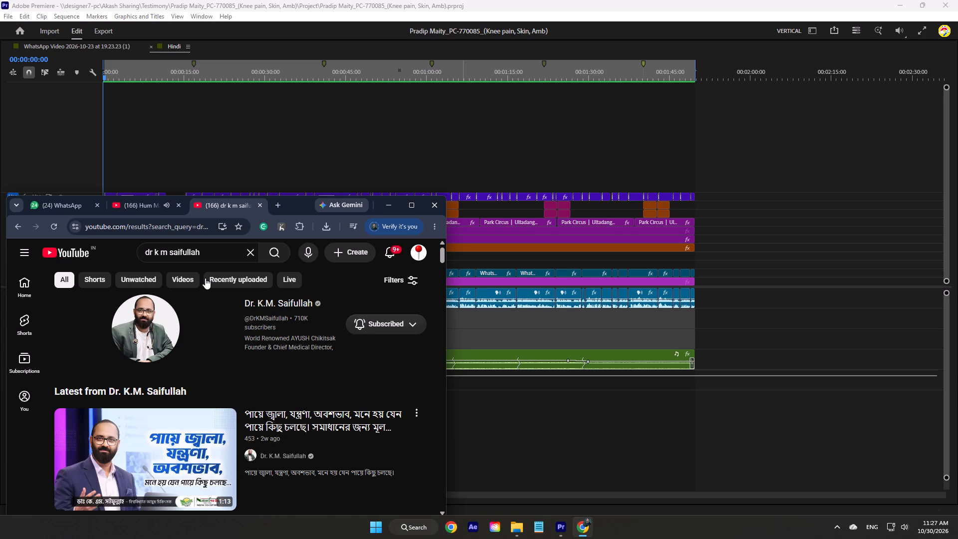
click(169, 310)
click(407, 208)
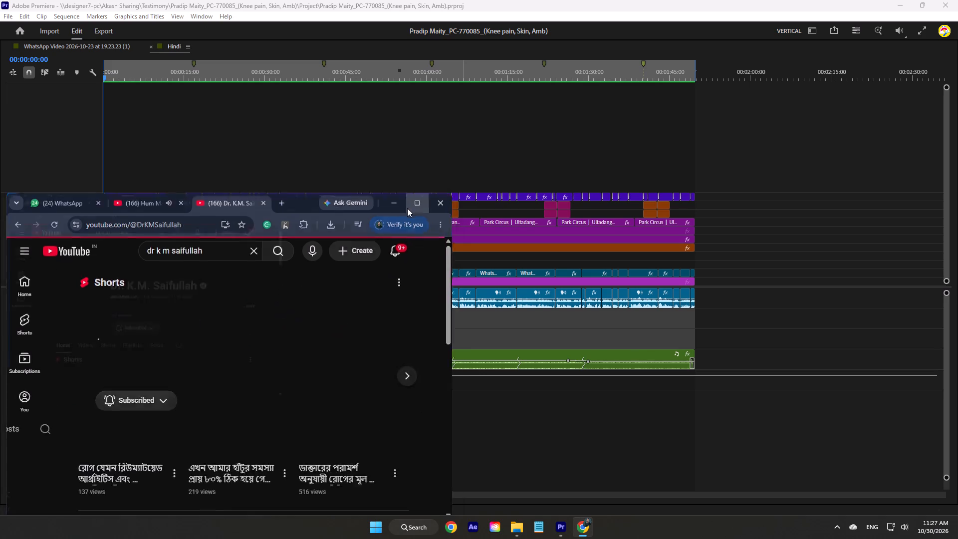
Browse the latest Shorts and the home page of the Dr. K.M. Saifullah channel.
click(300, 295)
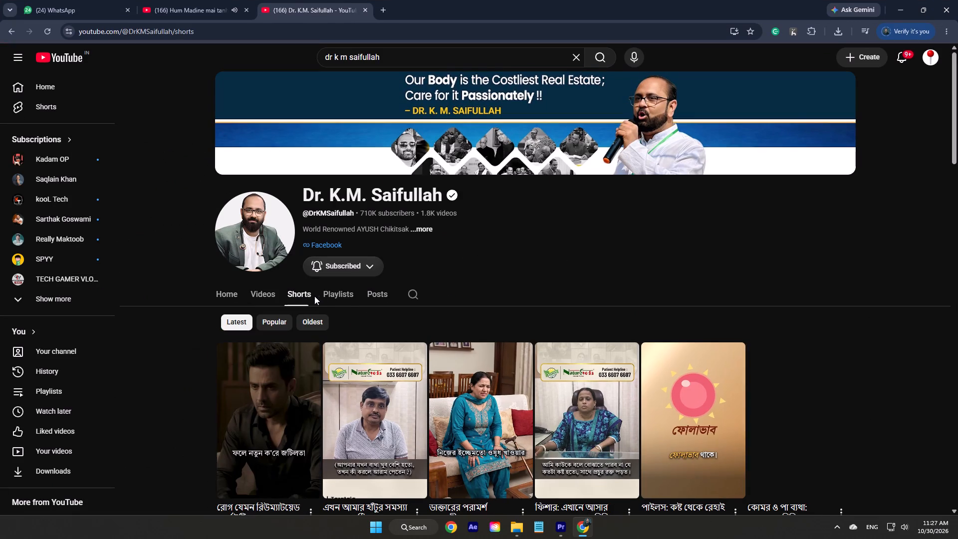
scroll(324, 294, down, 2)
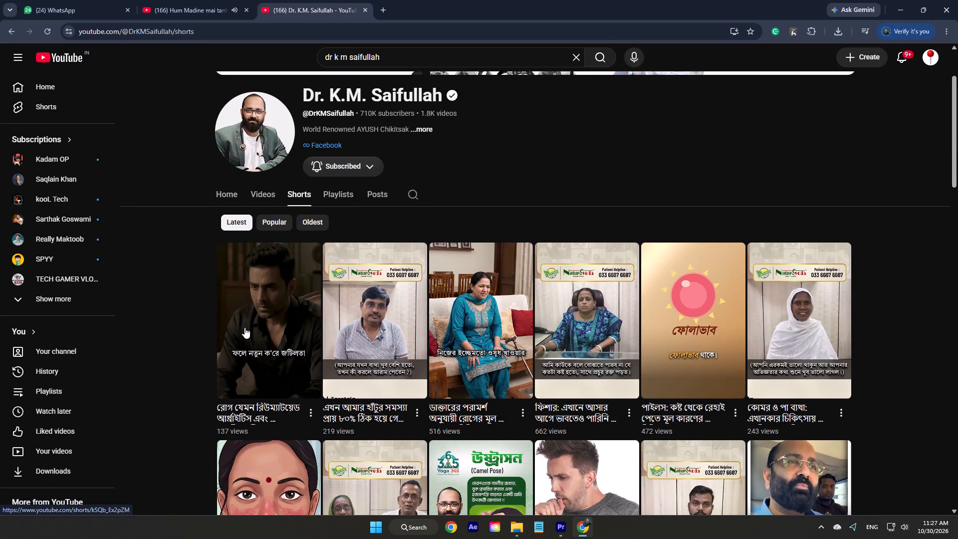
click(234, 193)
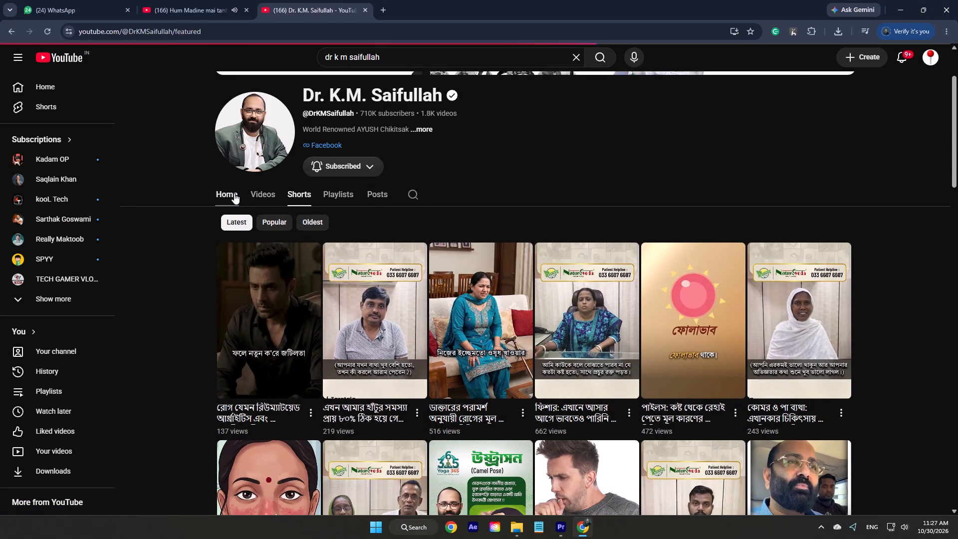
scroll(234, 196, down, 5)
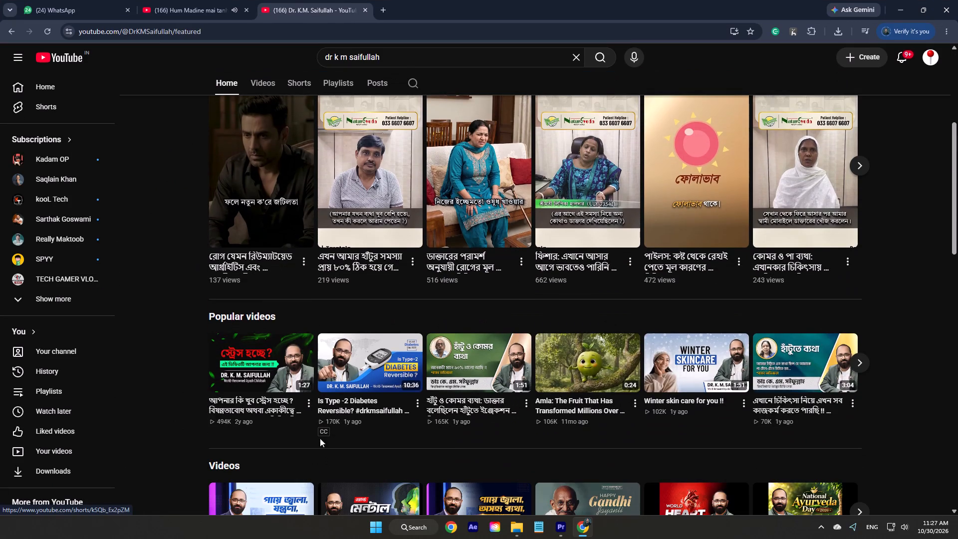
Switch to Premiere, save the testimony project and close the program.
click(555, 483)
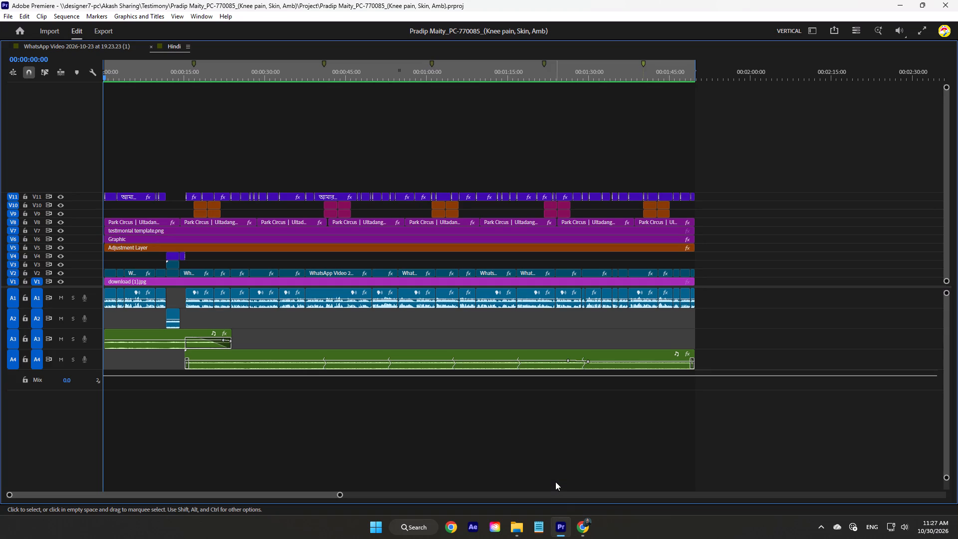
key(ctrl+s)
click(957, 0)
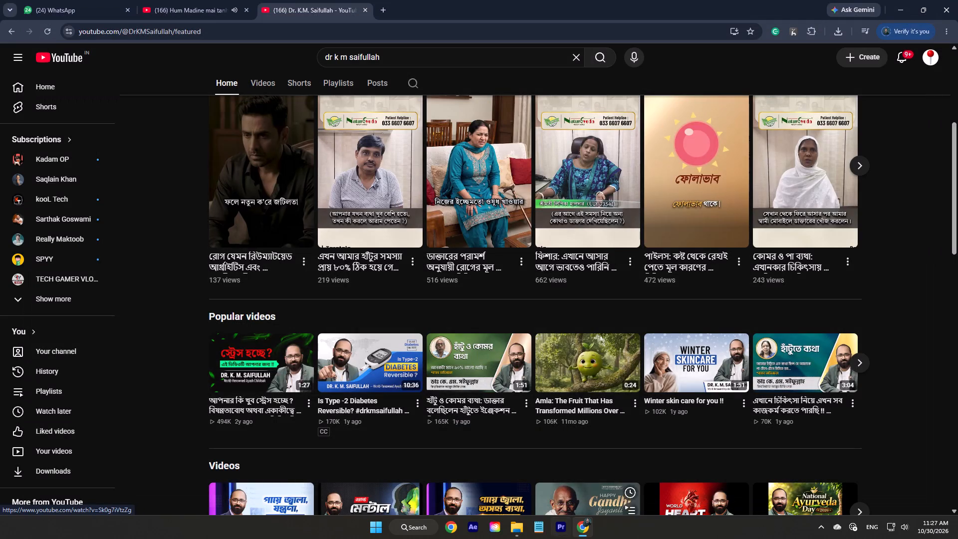
In File Explorer, open the Rheumatoid Arthritis & Ankylosing Spondylitis Premiere project from its Project folder inside Akash Sharing's Sir Video folder.
click(515, 520)
click(60, 23)
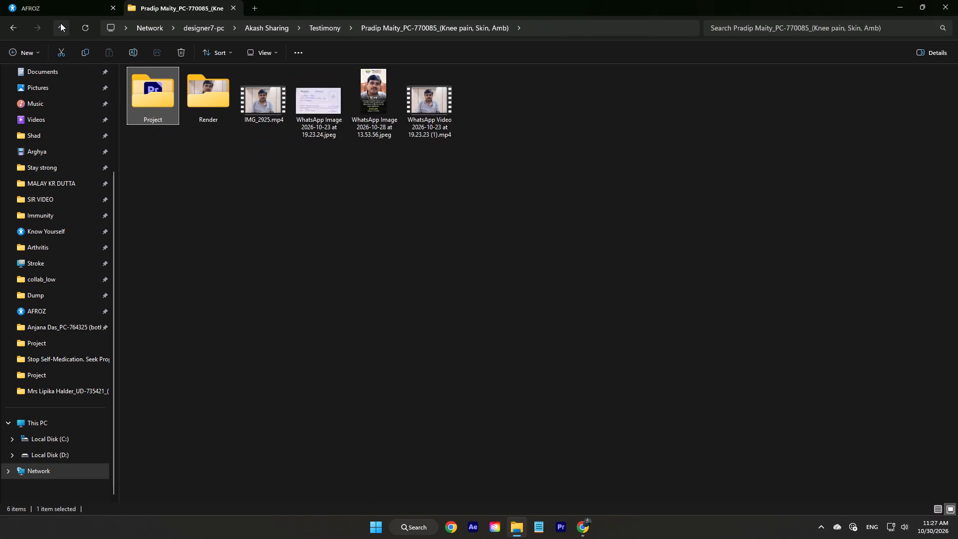
click(60, 23)
click(62, 24)
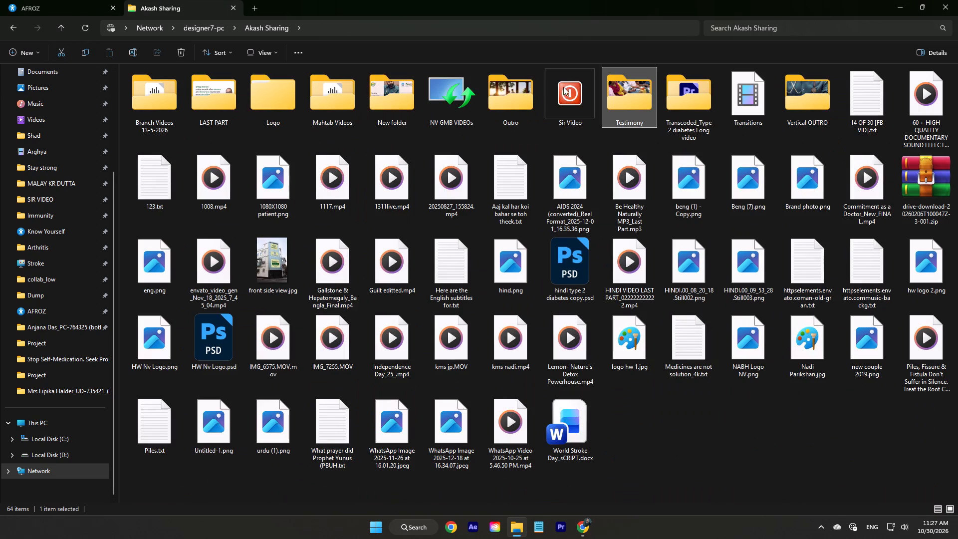
double_click(581, 87)
double_click(743, 104)
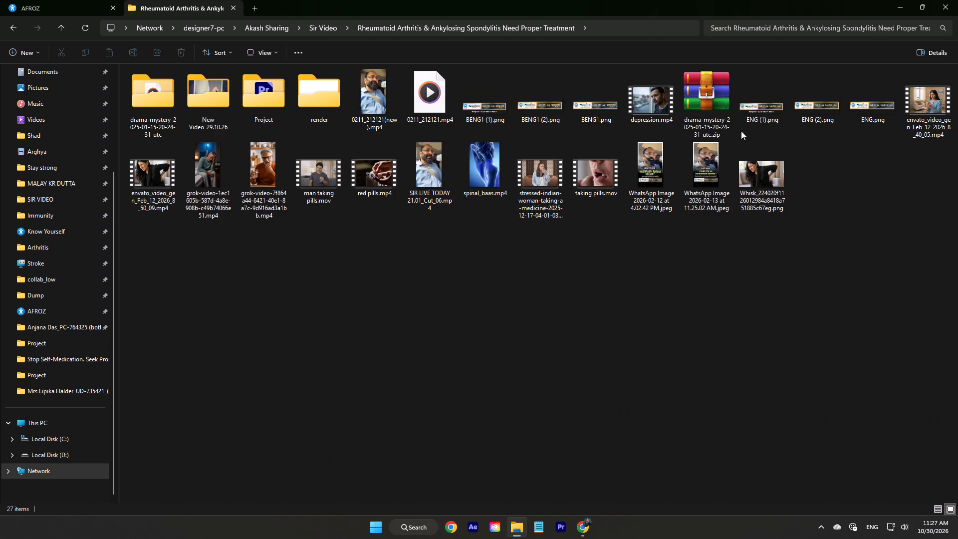
double_click(264, 103)
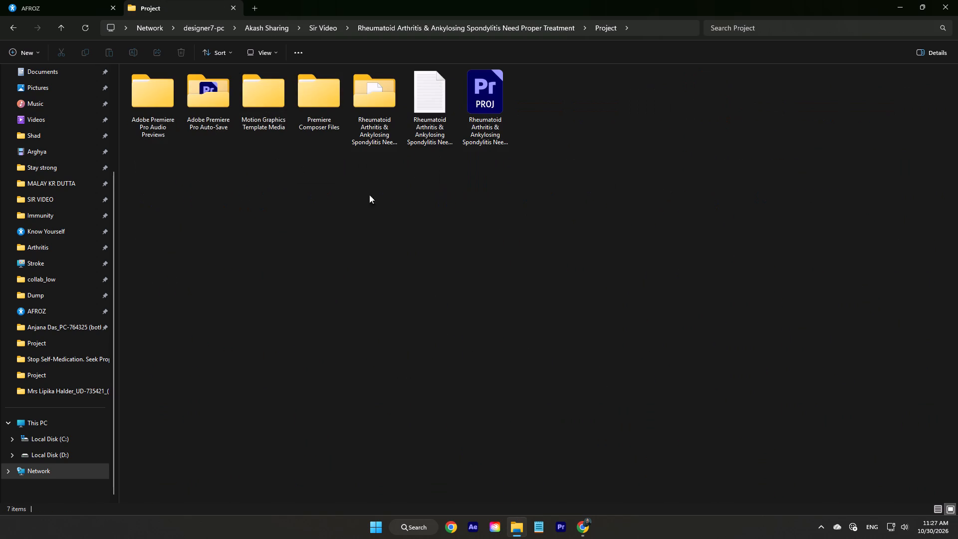
double_click(479, 117)
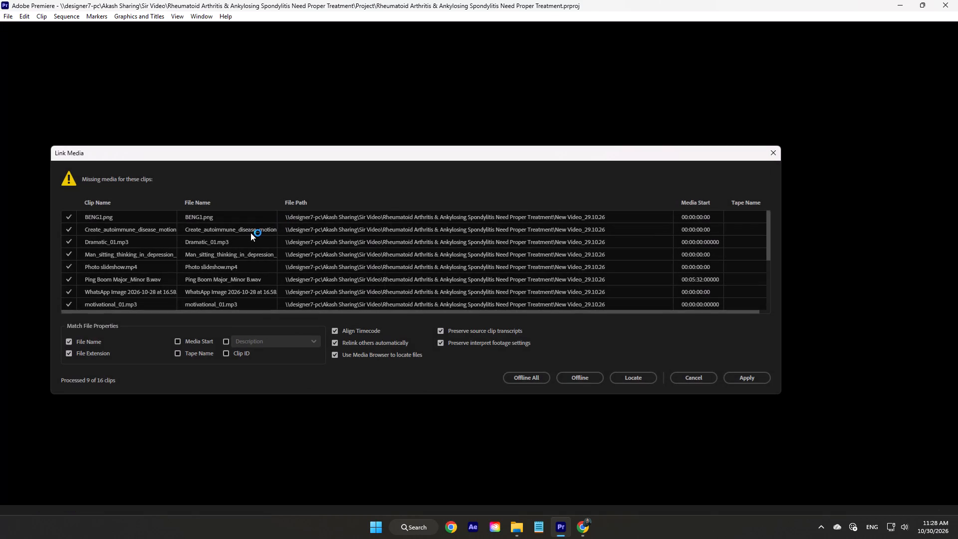
Look through the missing clips and cancel relinking the media.
scroll(494, 253, down, 3)
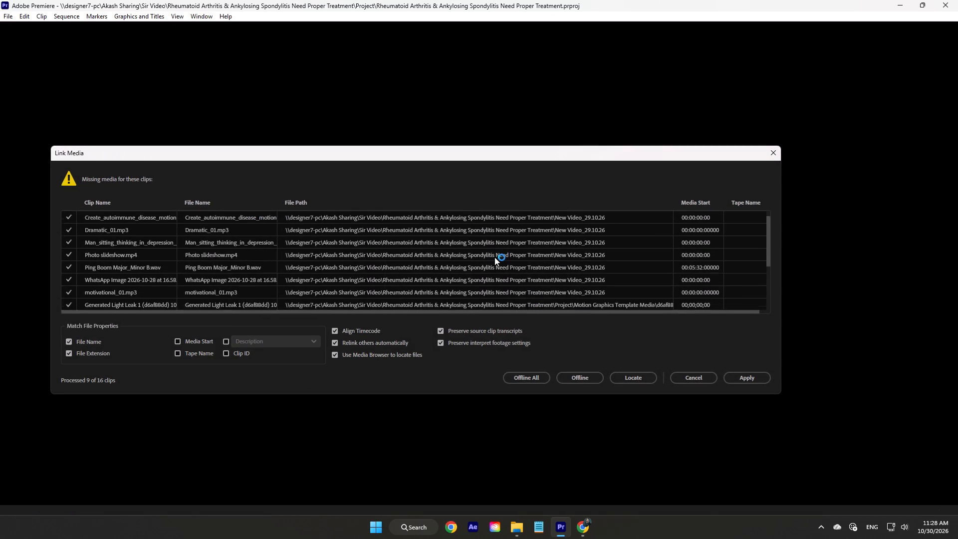
scroll(494, 257, down, 20)
scroll(494, 257, down, 5)
click(689, 383)
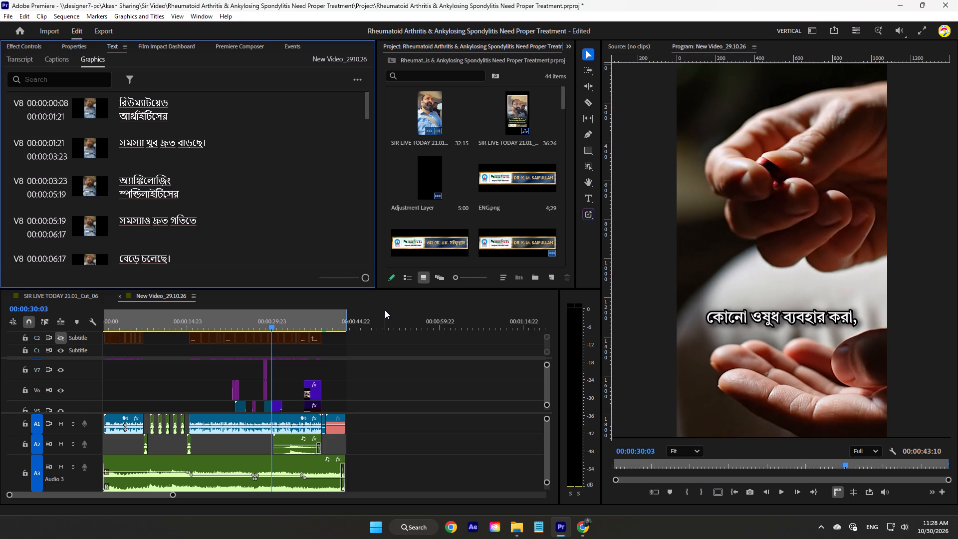
Lower the system volume and pause the song playing in Chrome.
click(907, 528)
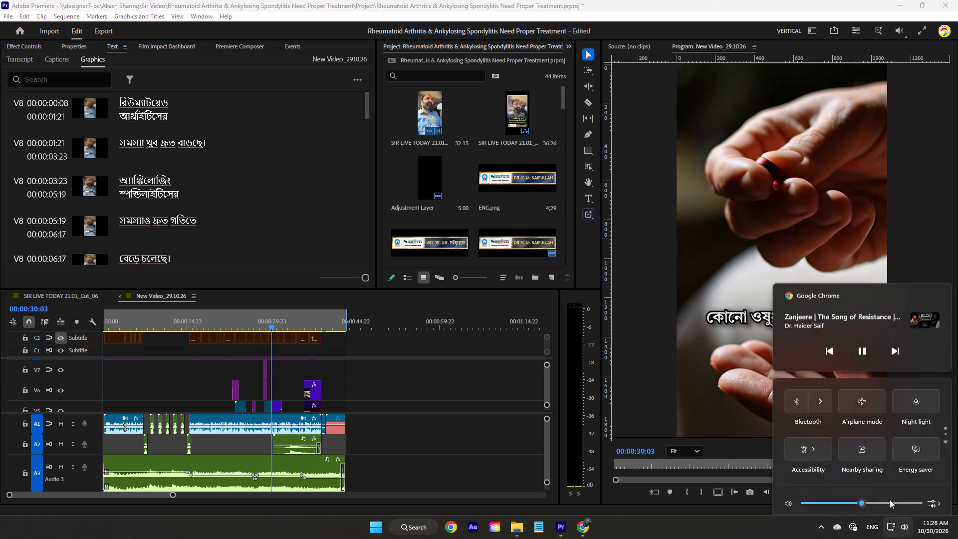
click(848, 468)
click(859, 321)
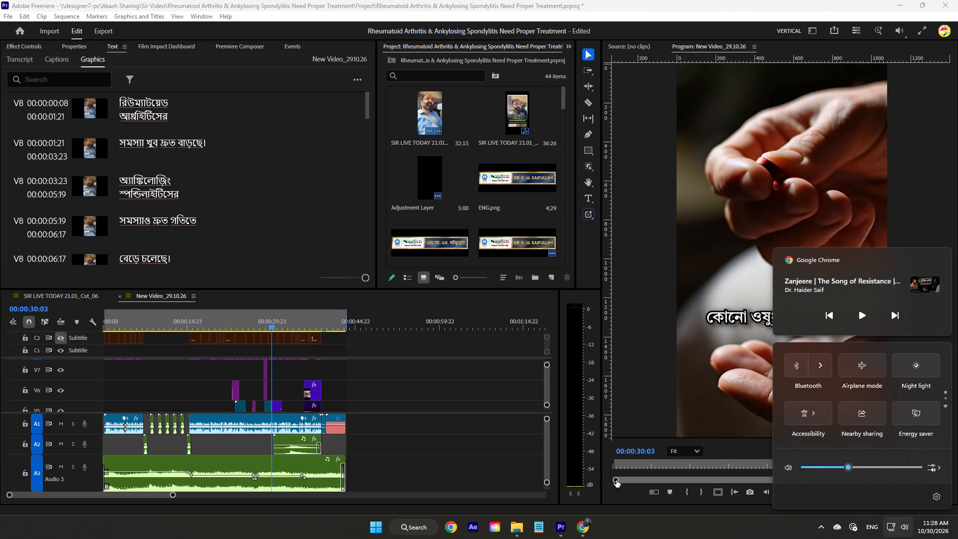
Switch to Chrome, close the song's YouTube tab and minimize the browser to return to Premiere.
click(587, 529)
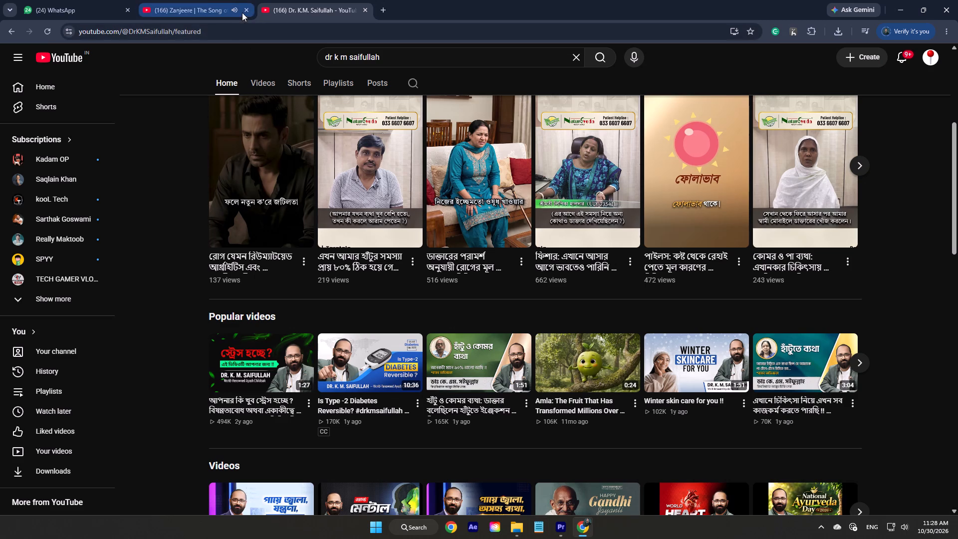
click(244, 10)
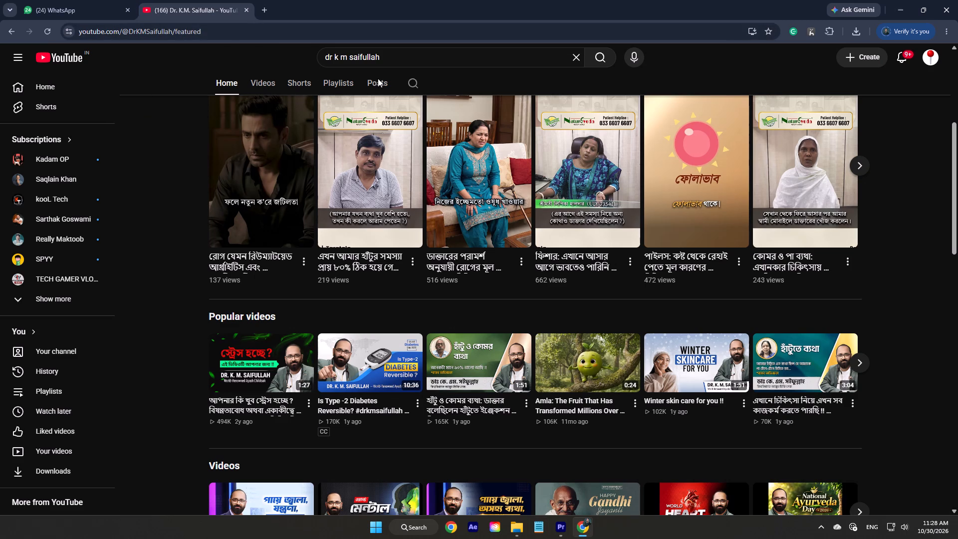
click(910, 4)
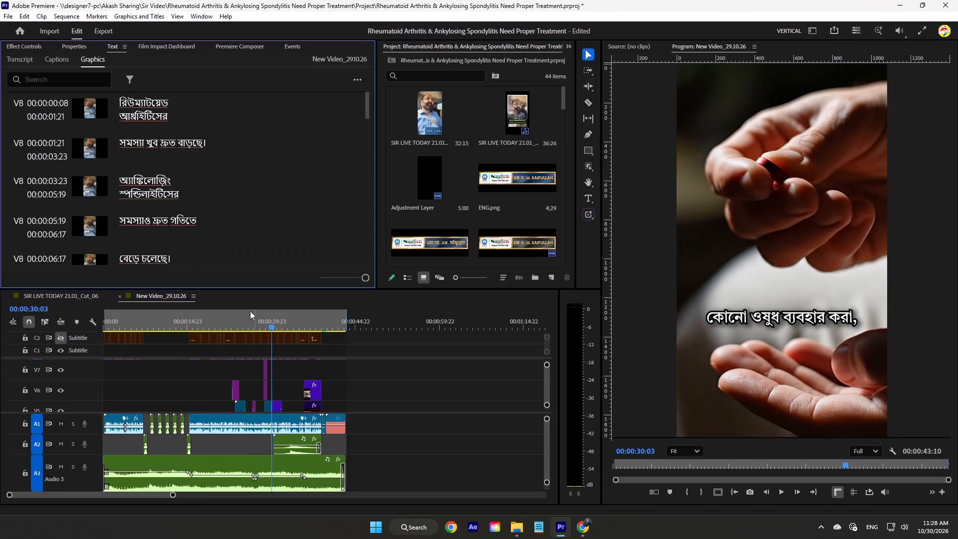
Scrub through the New Video_29.10.26 sequence back to its start, reviewing the footage and the lower video tracks.
drag(246, 318, 267, 343)
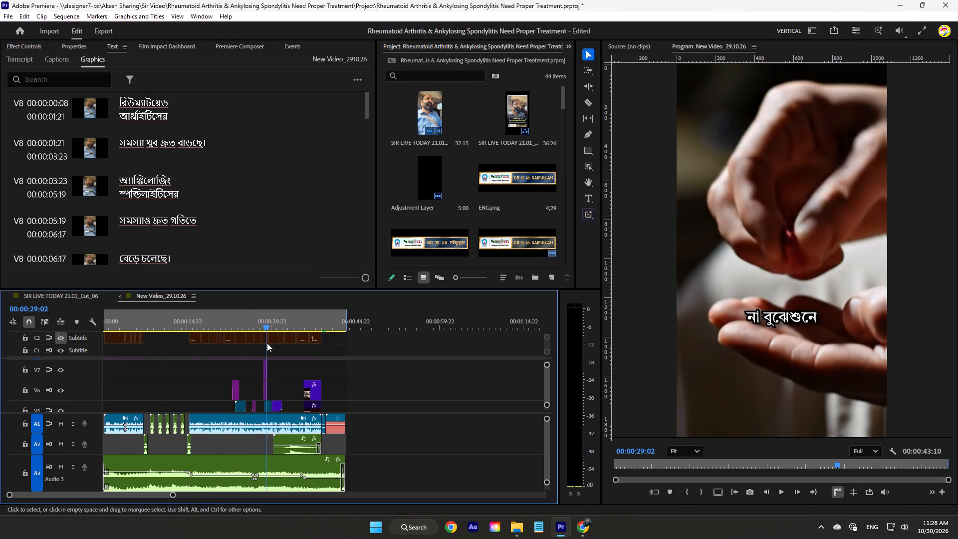
drag(267, 343, 236, 347)
ctrl+scroll(294, 369, down, 2)
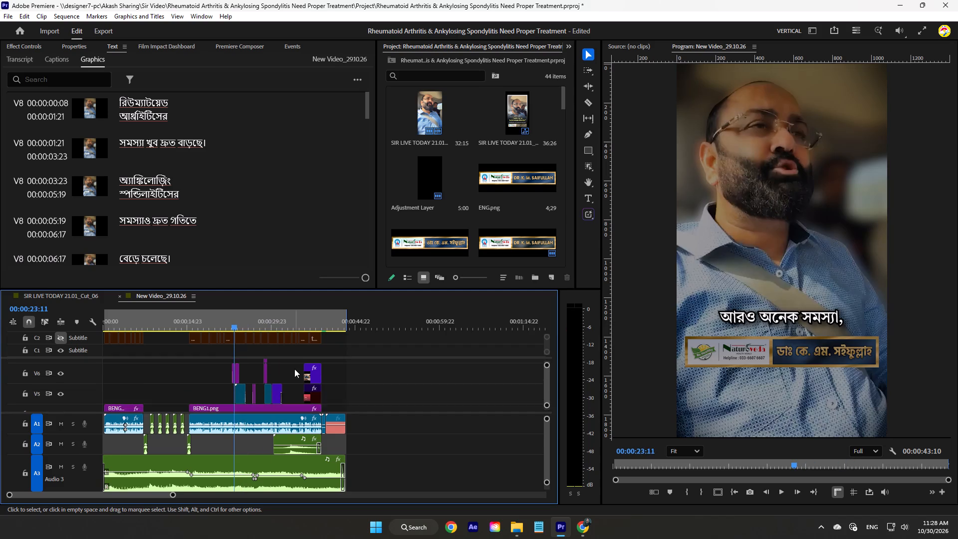
ctrl+scroll(294, 369, down, 19)
drag(198, 321, 194, 321)
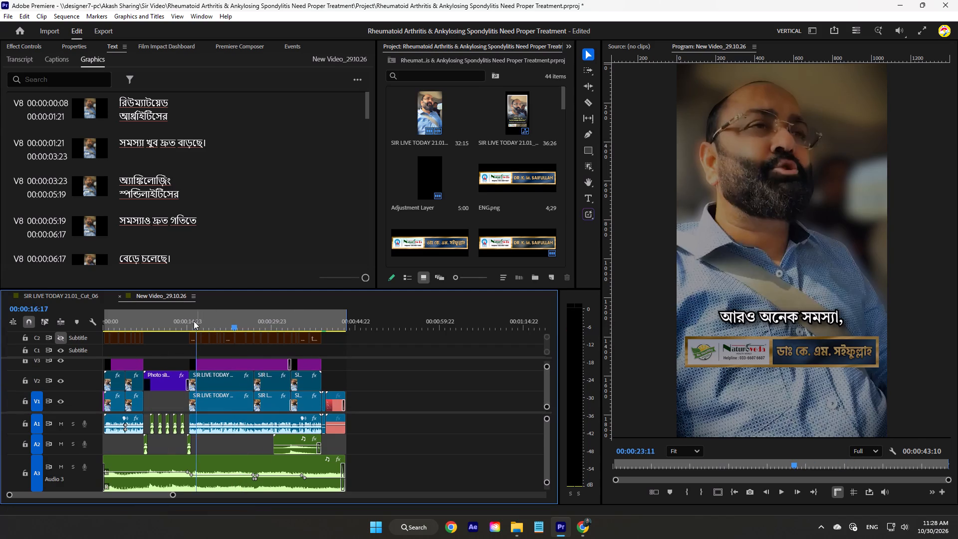
drag(194, 321, 70, 325)
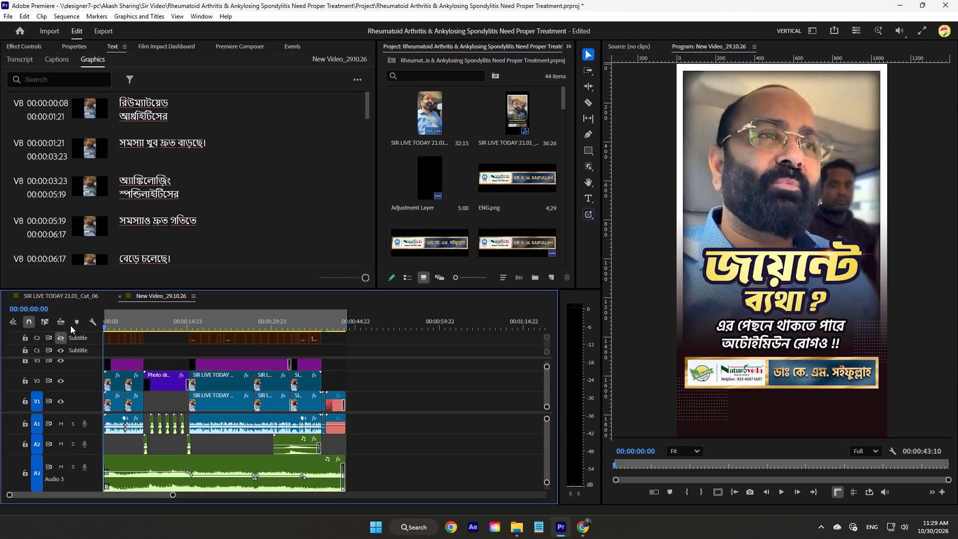
Set the In point at the start of New Video_29.10.26 and render the sequence from In to Out.
drag(130, 321, 78, 326)
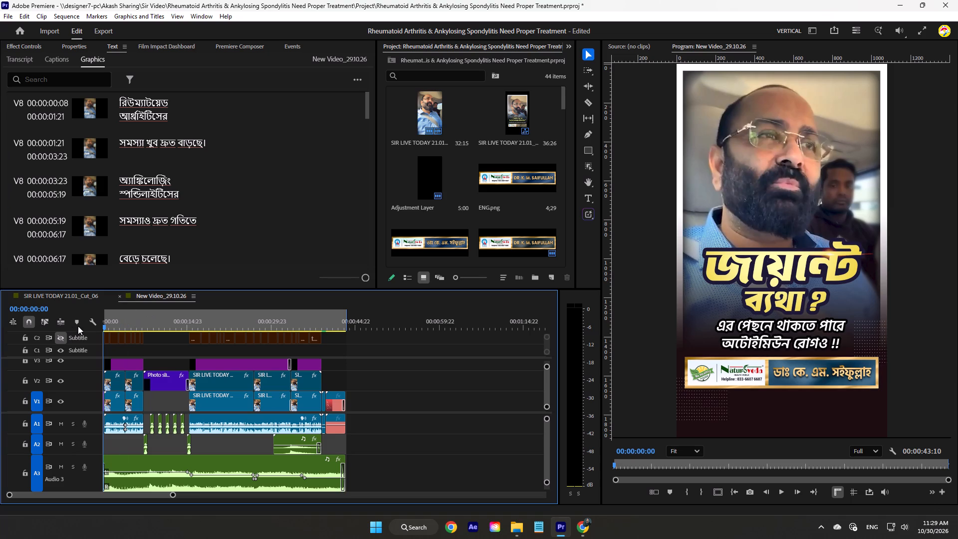
drag(78, 326, 73, 327)
key(i)
click(65, 19)
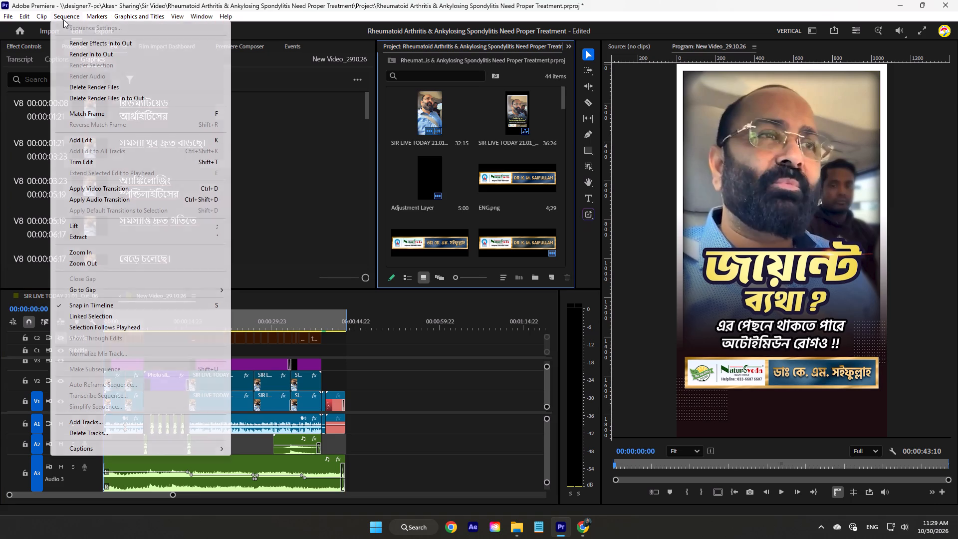
click(59, 53)
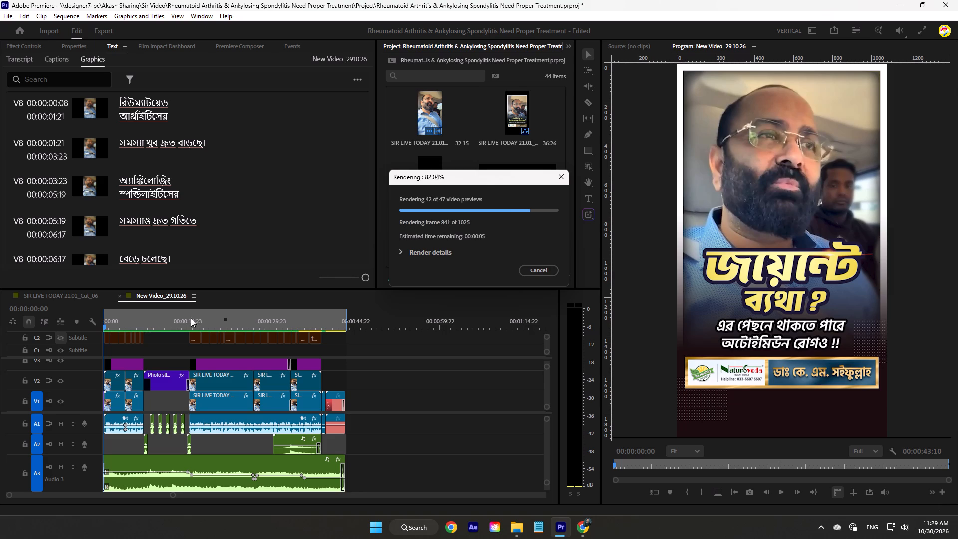
Play and scrub through the rendered New Video_29.10.26 sequence to review its footage, photo slides and captions from the start.
drag(482, 178, 427, 194)
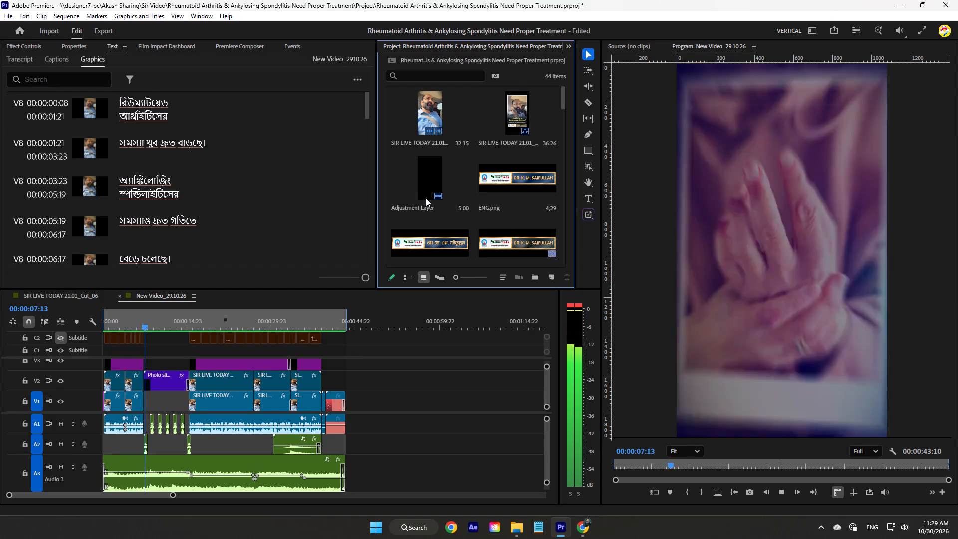
key(space)
drag(177, 325, 75, 334)
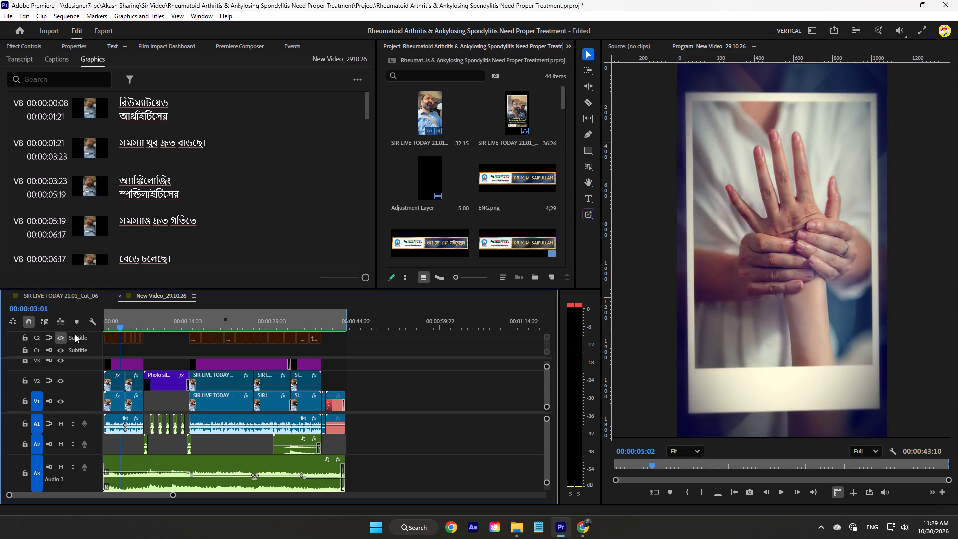
drag(75, 334, 284, 332)
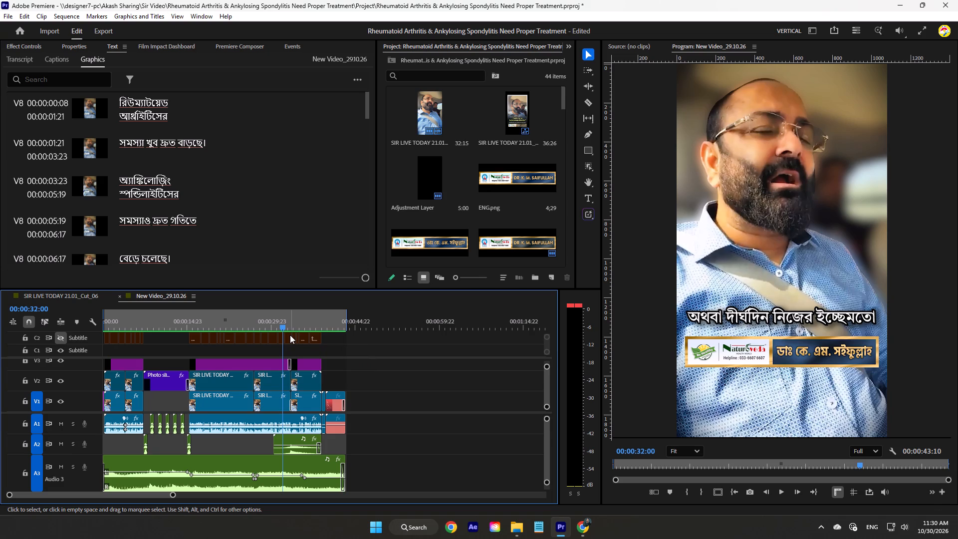
drag(267, 320, 157, 328)
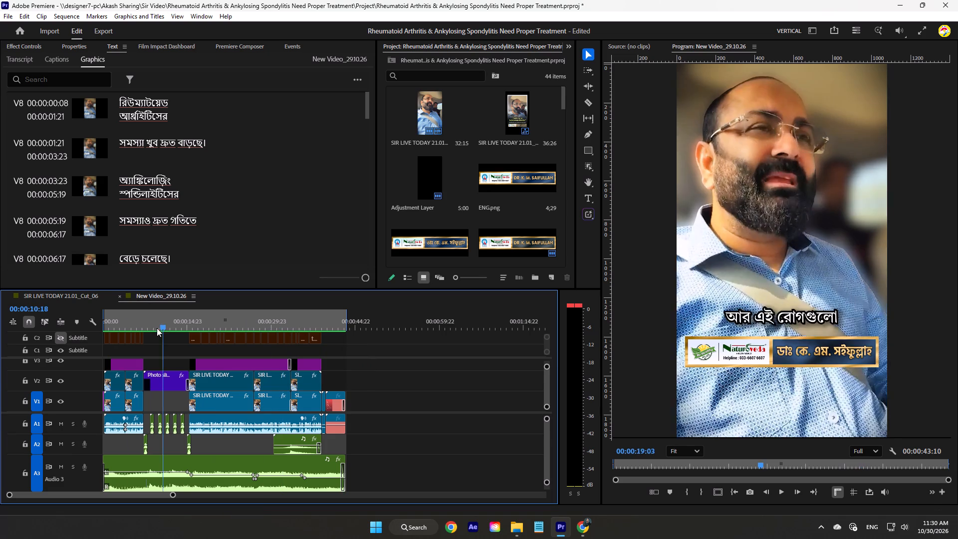
drag(157, 328, 185, 348)
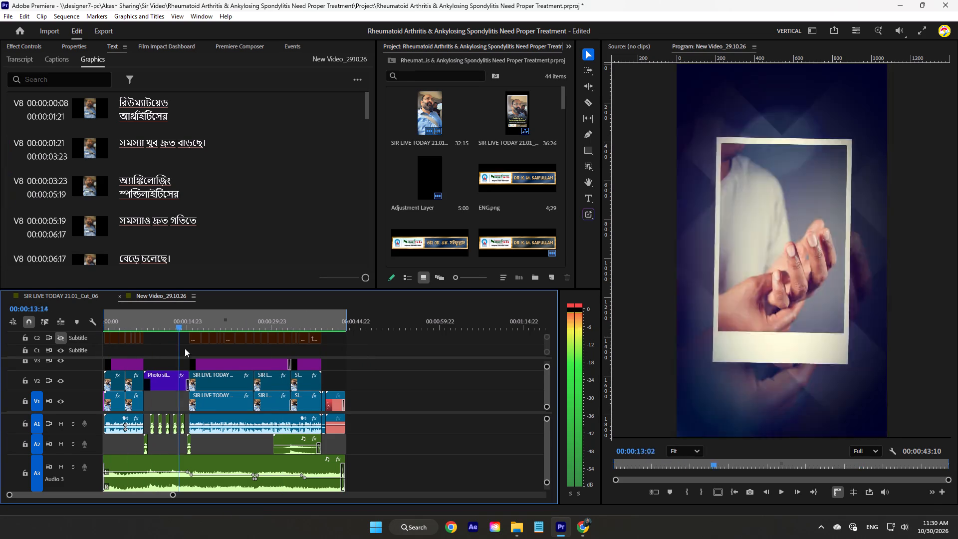
drag(185, 348, 33, 354)
key(space)
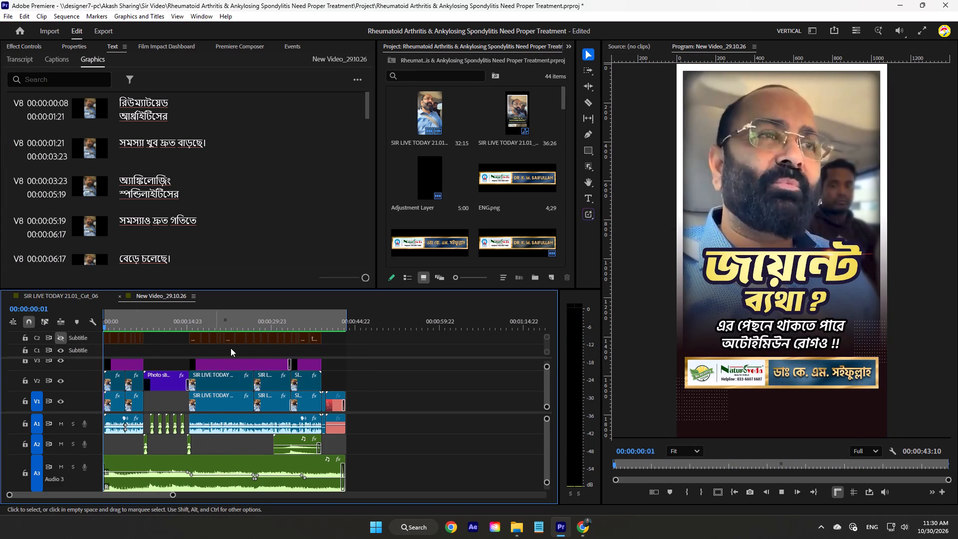
key(space)
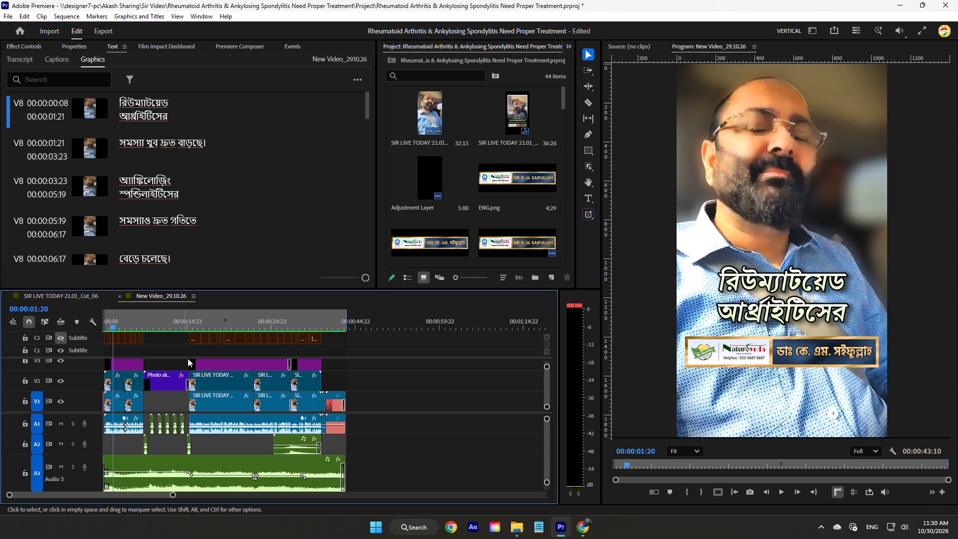
Switch to File Explorer and open the Sir Video folder of Akash Sharing on designer7-pc in a new tab.
click(527, 524)
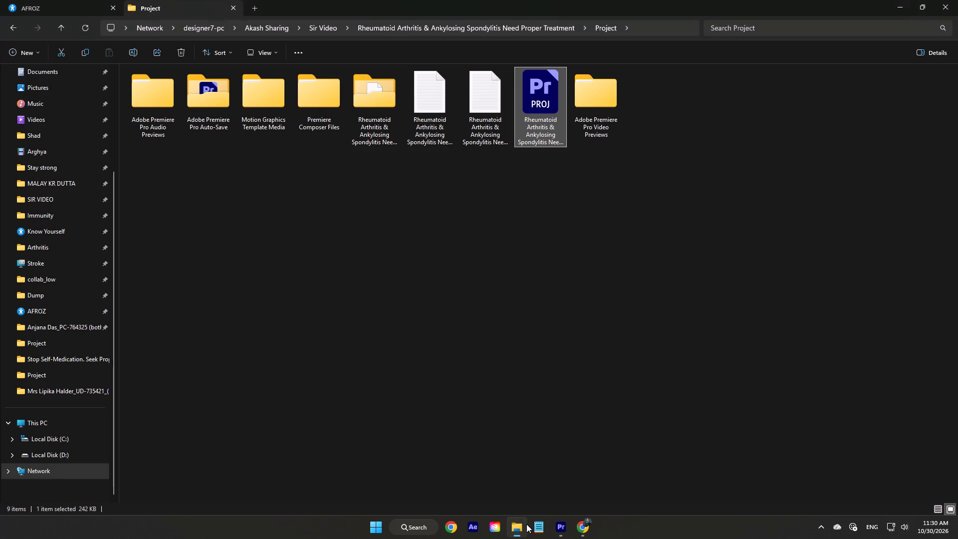
click(337, 323)
click(258, 11)
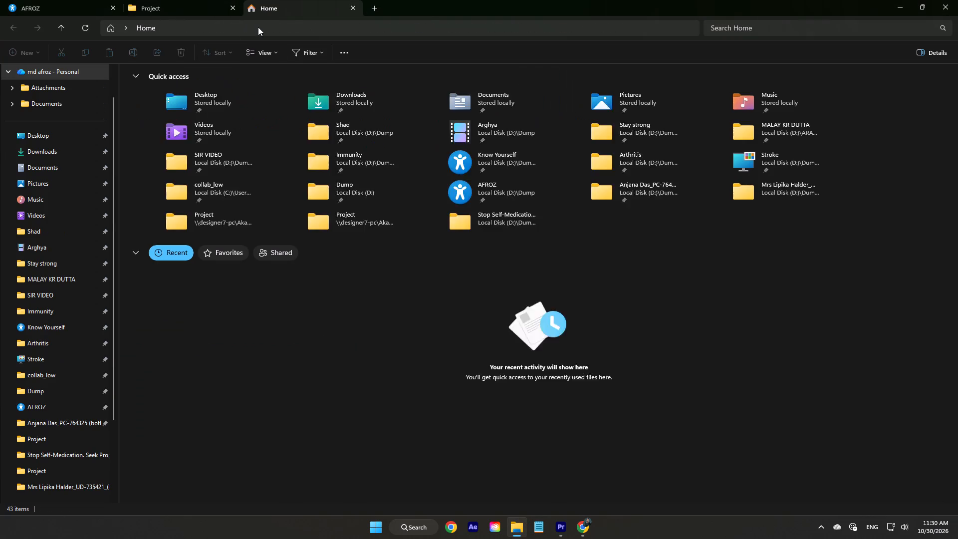
click(258, 27)
click(218, 46)
click(317, 28)
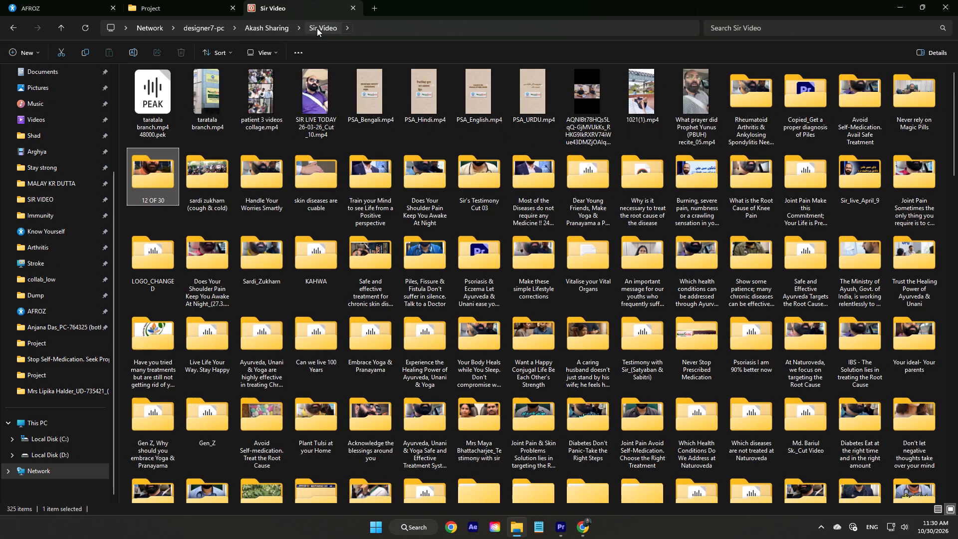
Look into the Rheumatoid Arthritis & Ankylosing Spondylitis Need Proper Treatment folder and return to Sir Video.
click(561, 526)
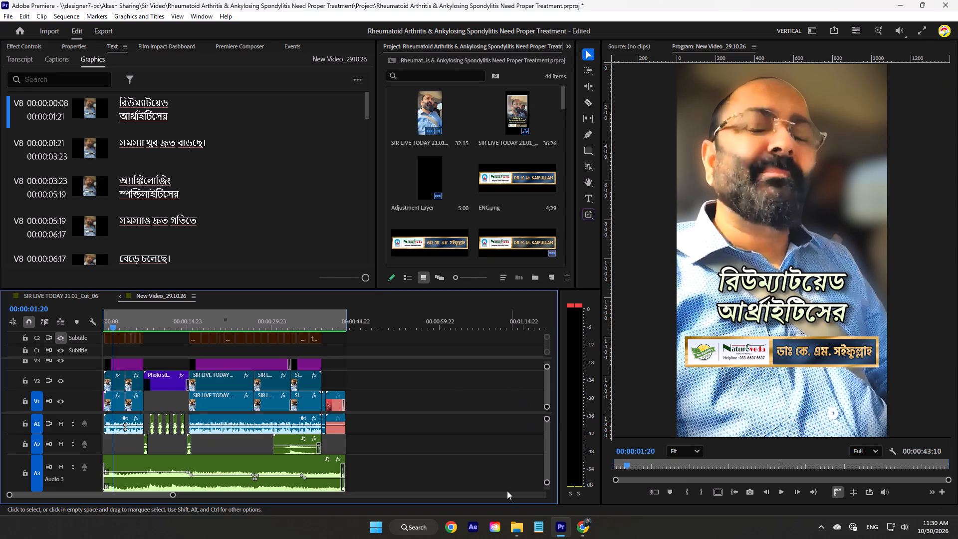
click(522, 529)
double_click(751, 108)
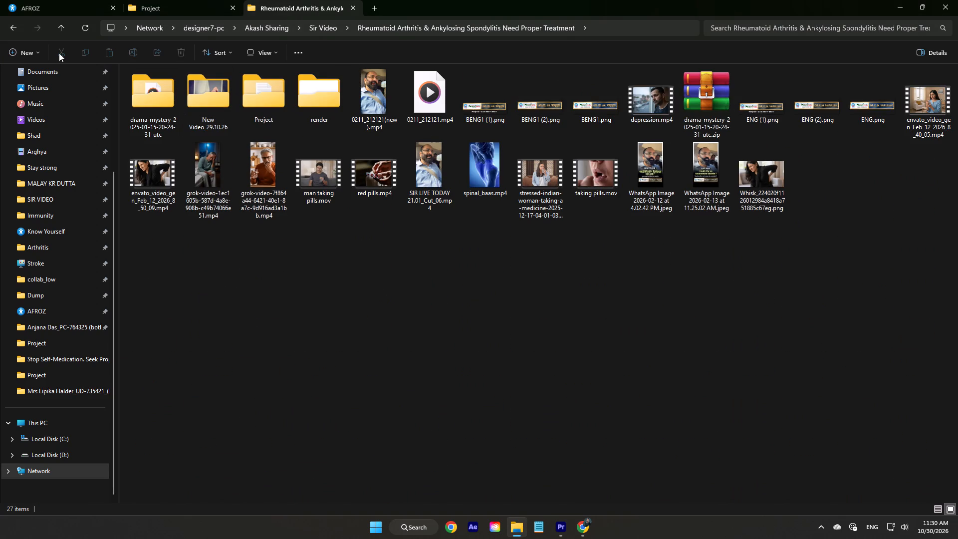
click(57, 28)
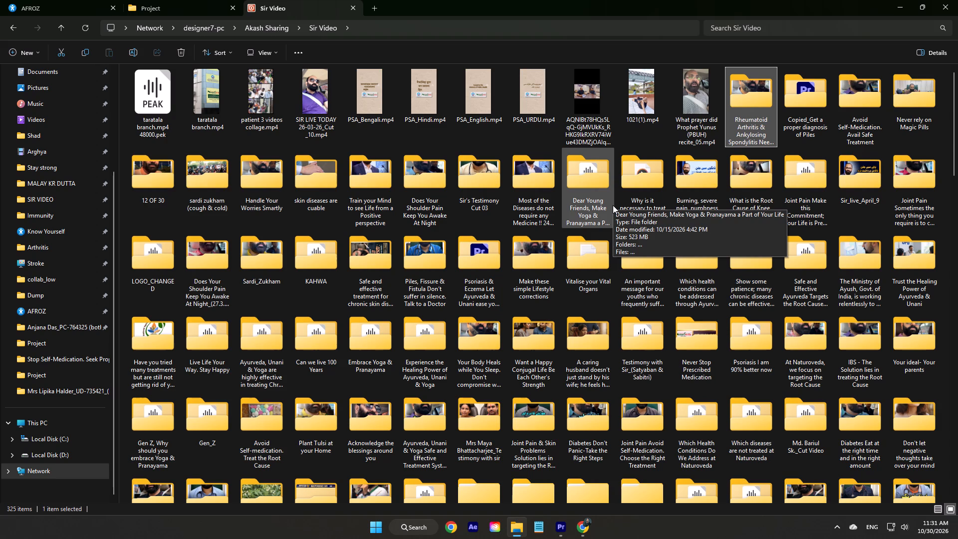
Browse the Sir Video folder from top to bottom and go through the folders whose names start with R.
scroll(613, 207, down, 2)
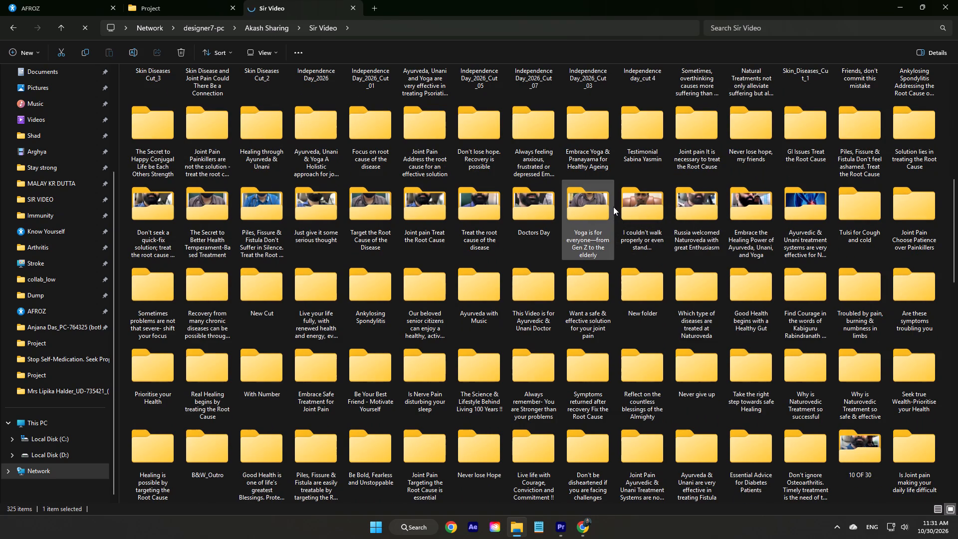
scroll(613, 207, down, 1)
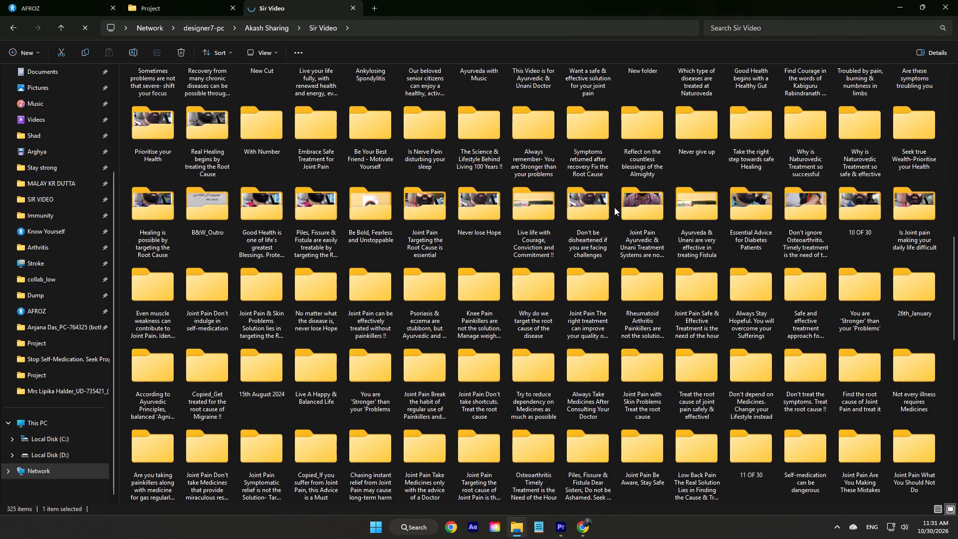
scroll(614, 207, up, 1)
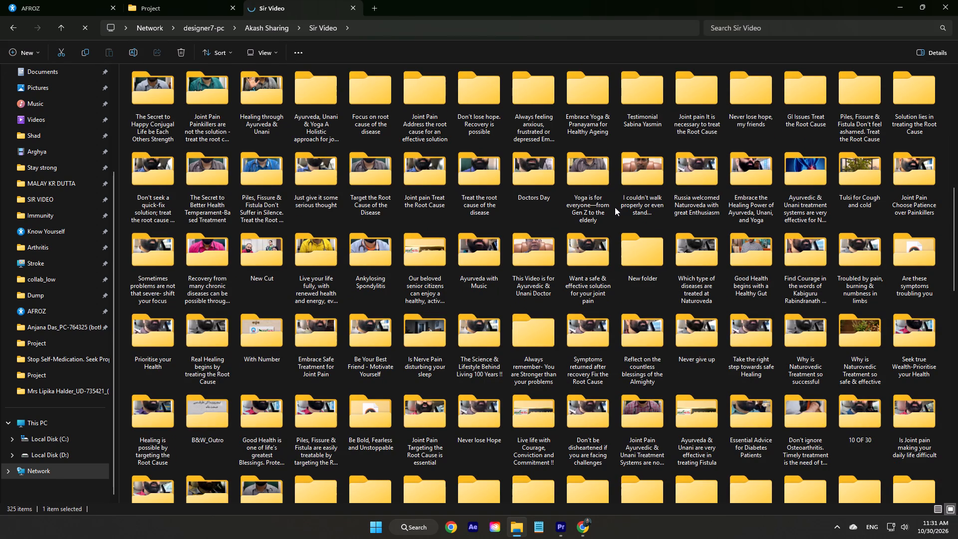
scroll(615, 207, down, 5)
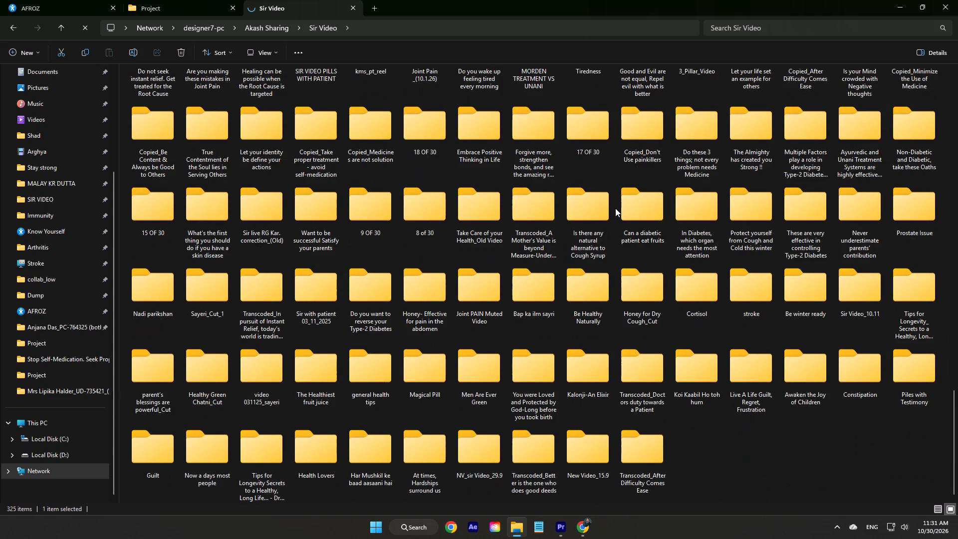
scroll(615, 208, down, 1)
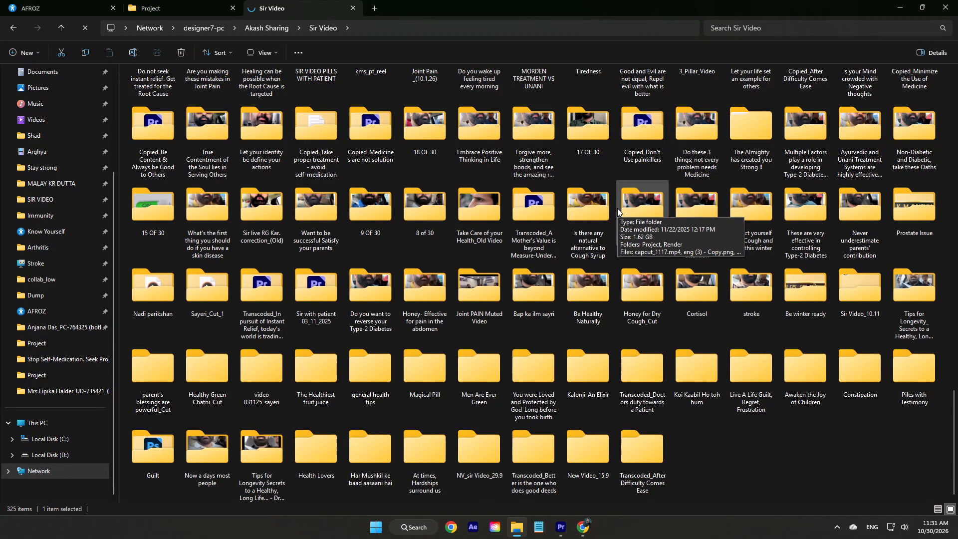
scroll(670, 207, up, 9)
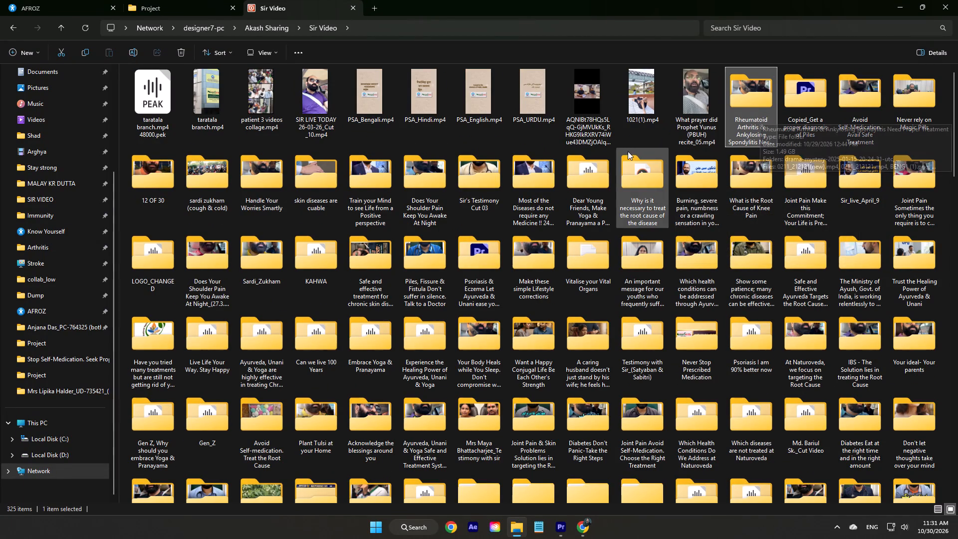
key(r)
key(r)
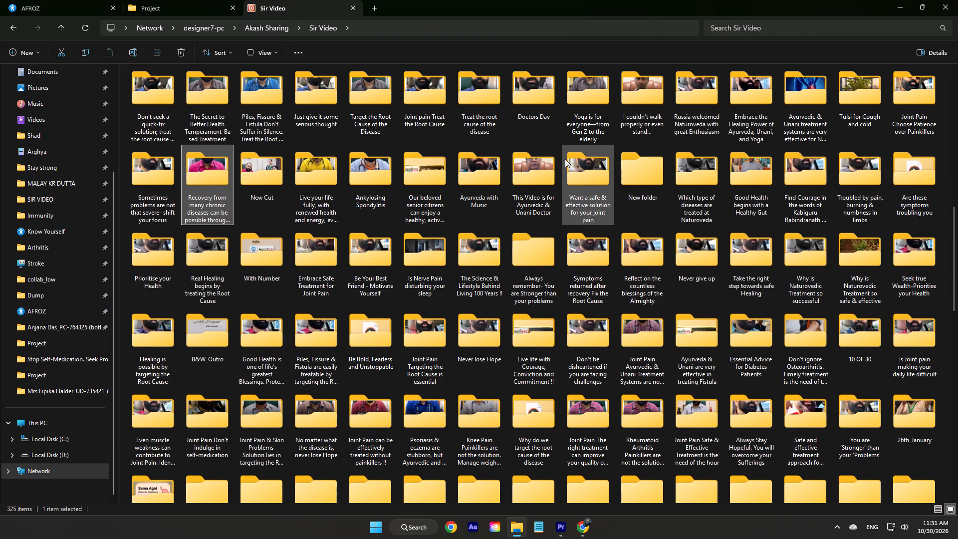
key(r)
key(r)
key(r)
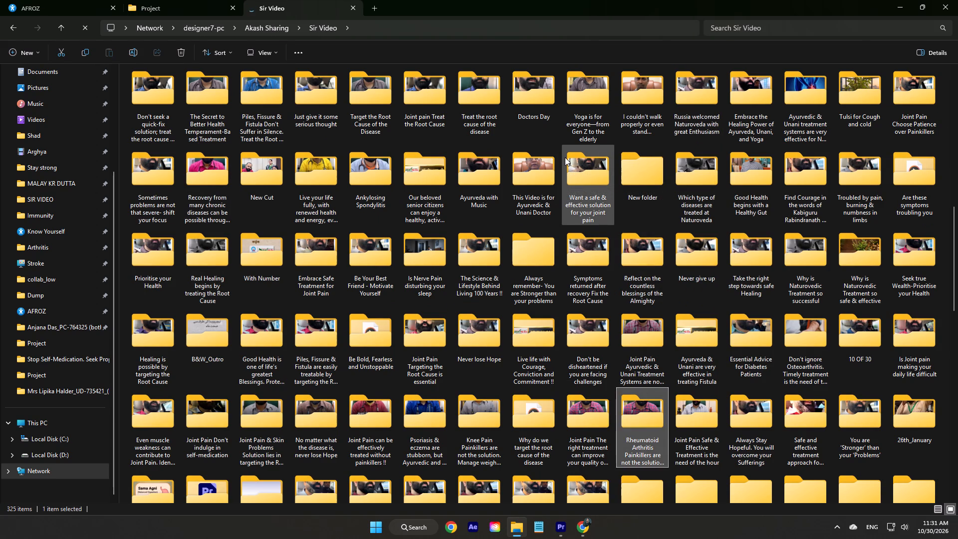
key(r)
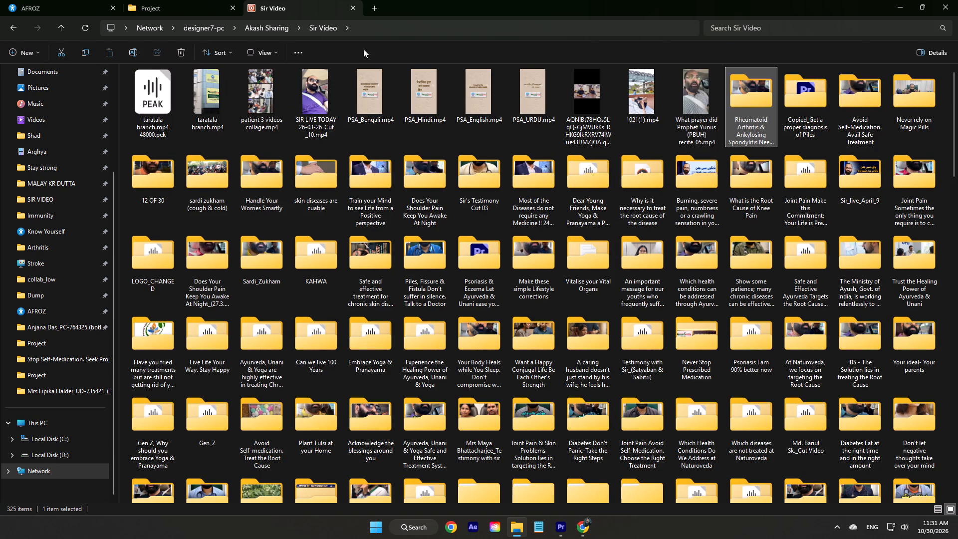
In the AFROZ tab's DR. K.M.S. REELS folder, inspect the Rheumatoid Arthritis Painkillers folder as large icons, and go back up.
click(337, 4)
click(61, 0)
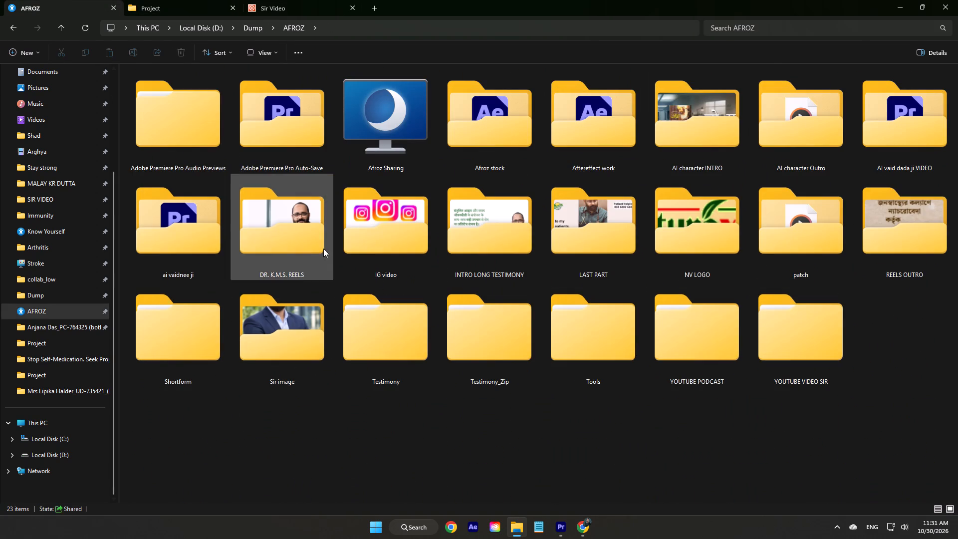
double_click(302, 236)
key(r)
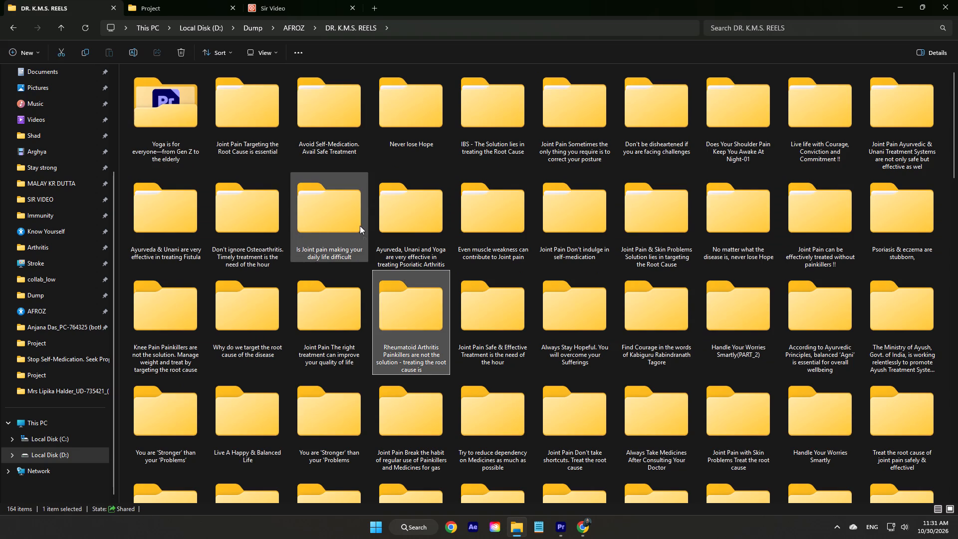
double_click(433, 314)
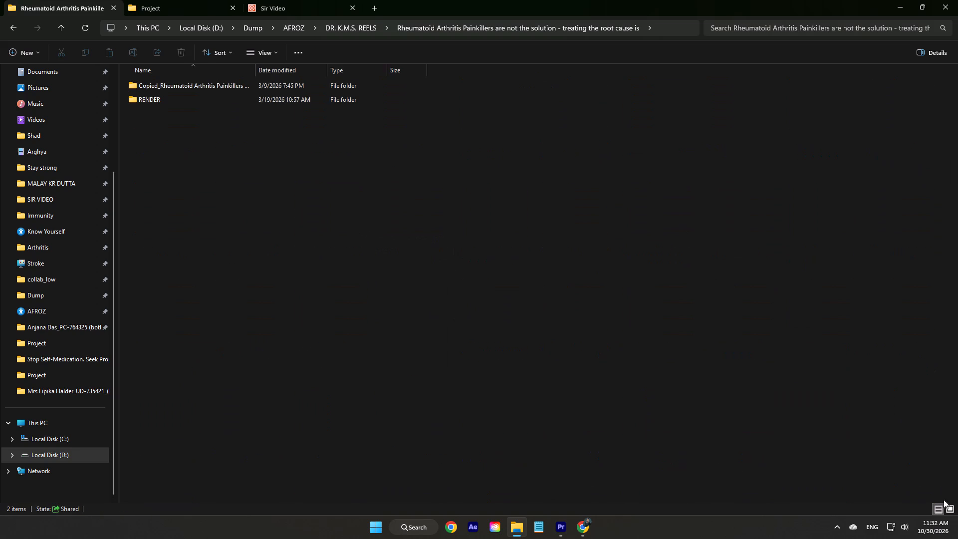
click(947, 507)
click(217, 119)
click(66, 30)
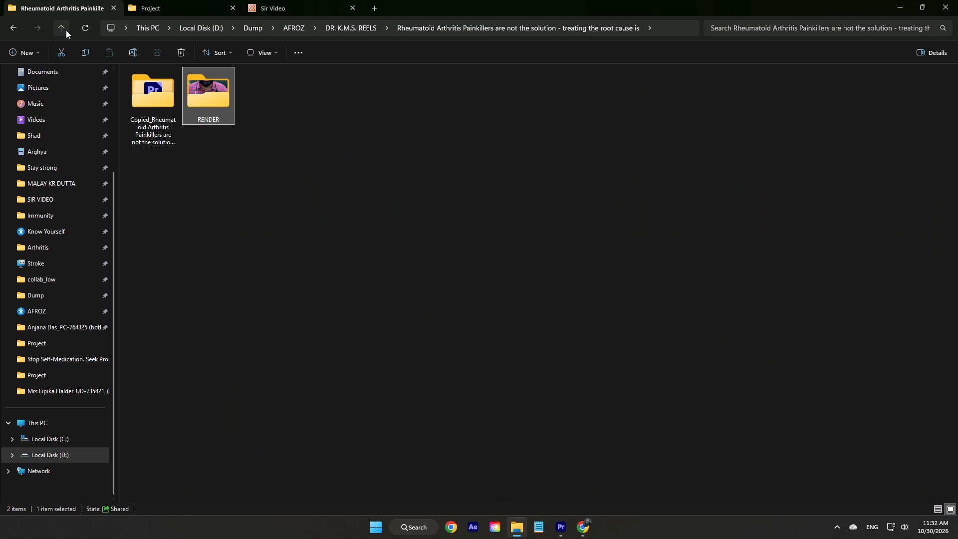
Open the local Rheumatoid Arthritis & Ankylosing Spondylitis Need Proper Treatment folder's Render subfolder, view the URDU_FINAL video and close the player.
key(r)
double_click(422, 140)
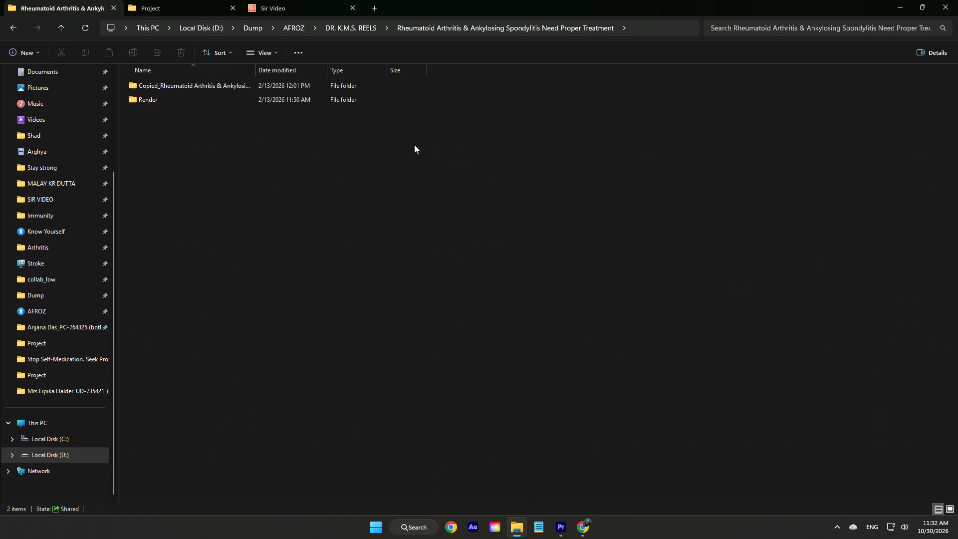
double_click(220, 104)
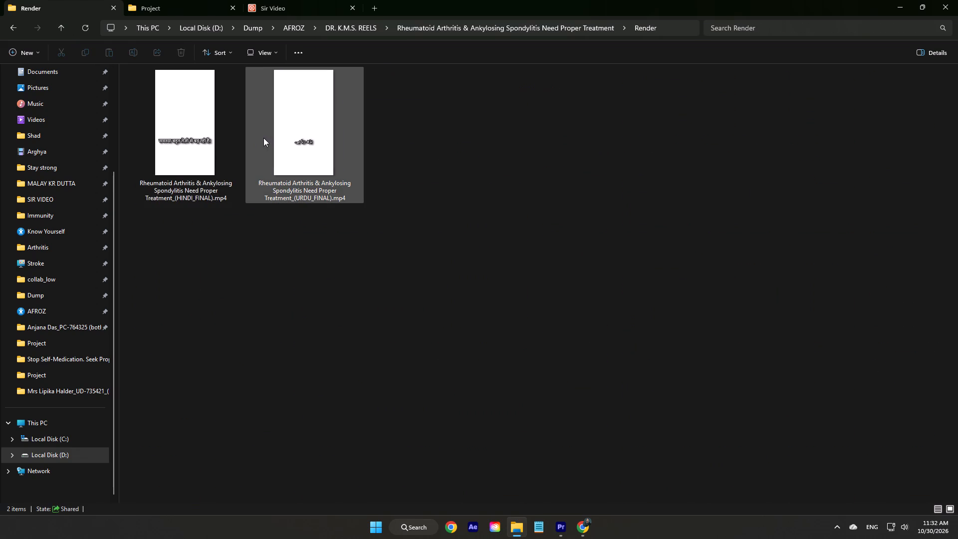
double_click(263, 138)
click(925, 4)
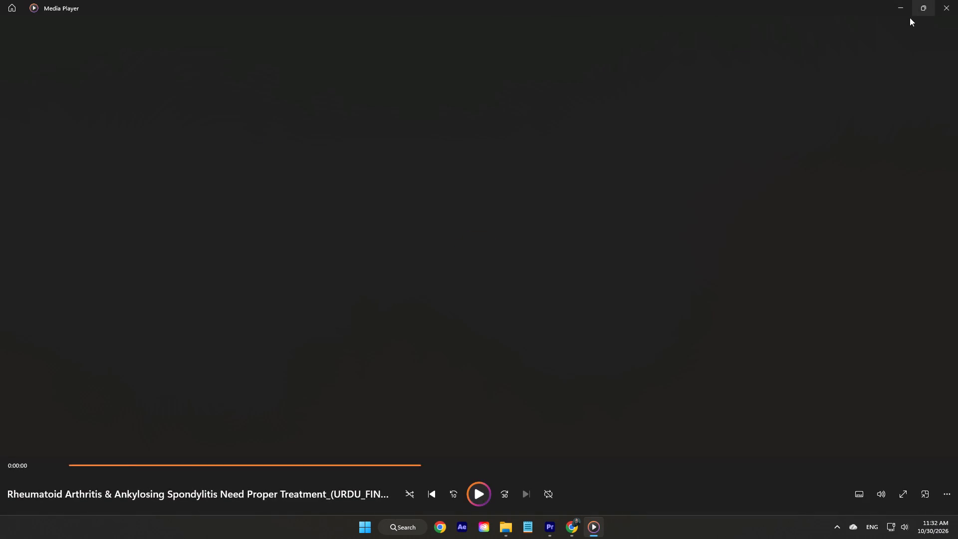
click(506, 171)
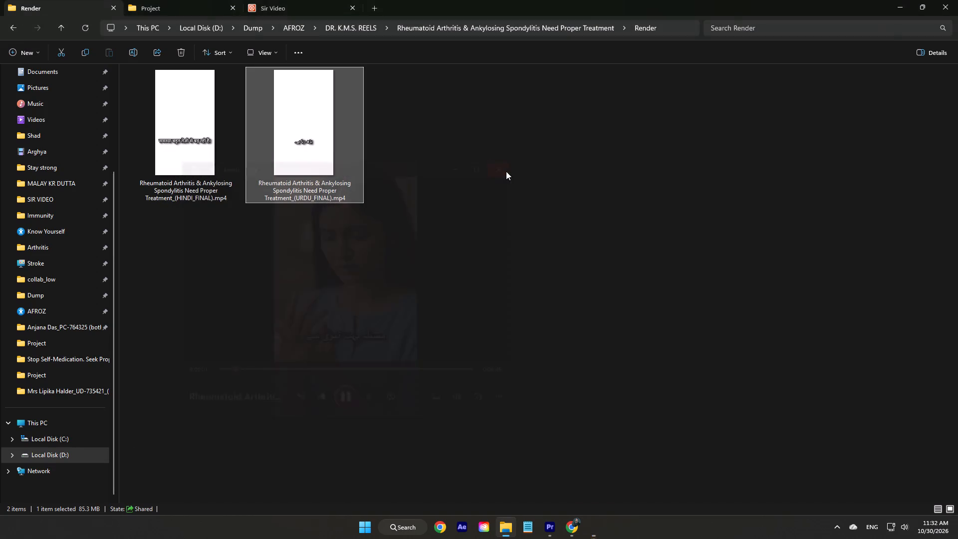
Open the Rheumatoid Arthritis & Ankylosing Spondylitis Premiere project from the network Project folder and switch back to File Explorer.
click(162, 0)
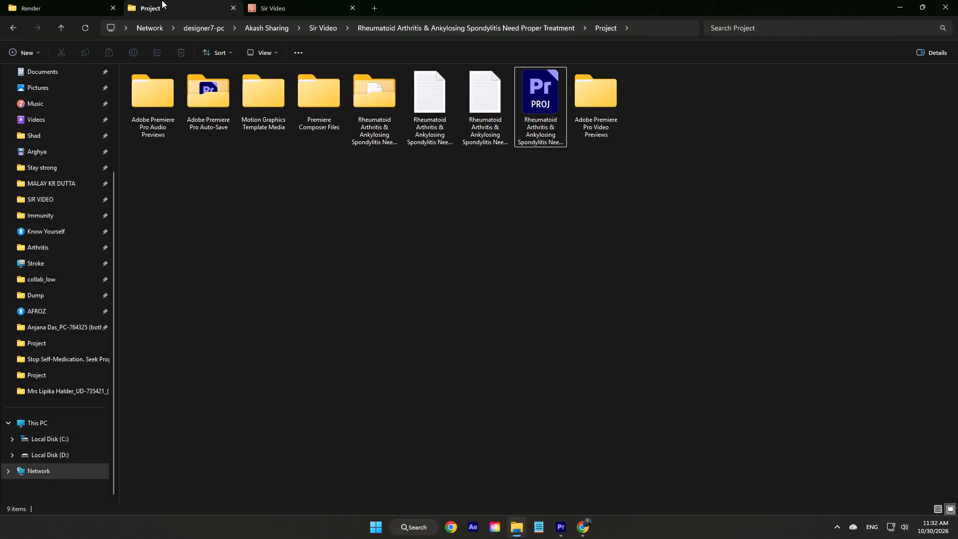
click(304, 0)
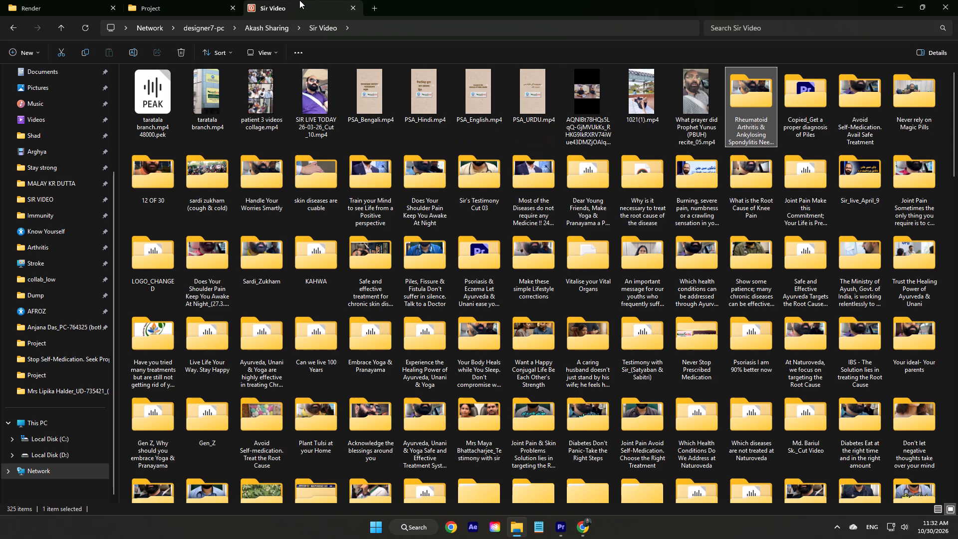
click(230, 0)
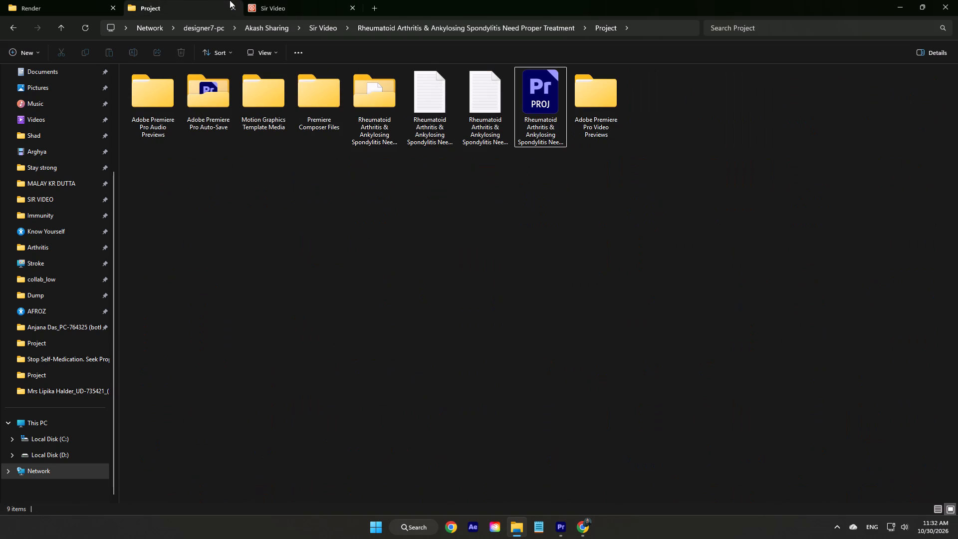
double_click(531, 102)
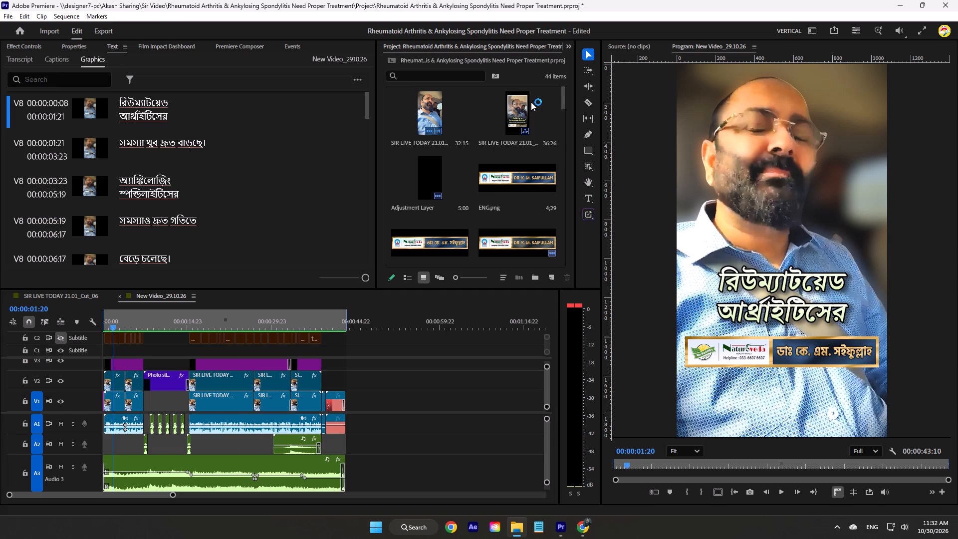
click(514, 525)
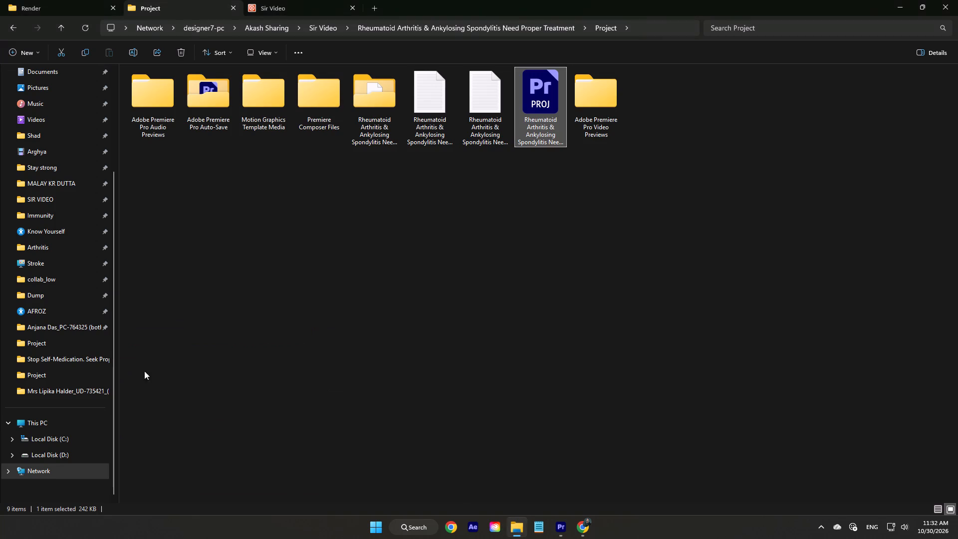
In File Explorer, go up from the local Render folder and open the Premiere project inside the Copied_Rheumatoid Arthritis & Ankylosing Spondylitis folder.
click(17, 0)
click(66, 24)
click(66, 24)
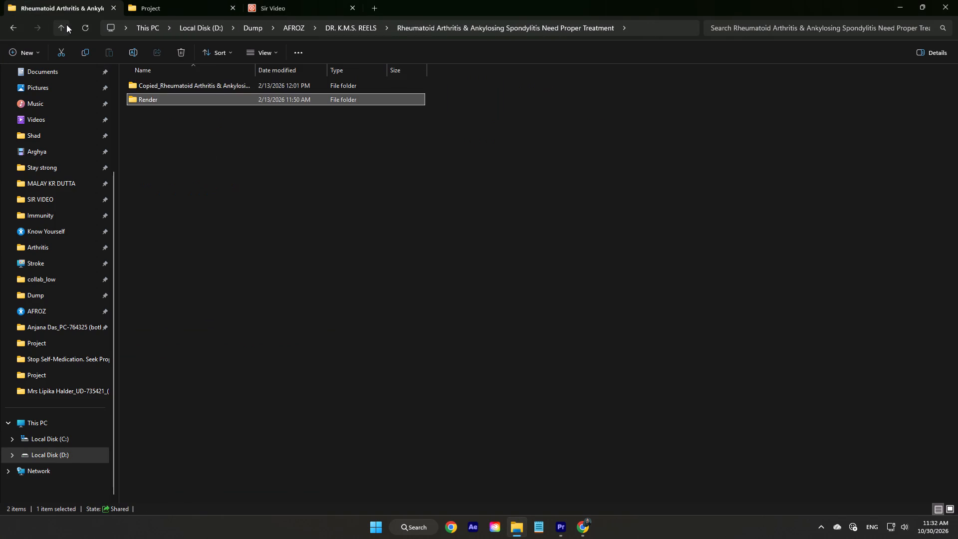
double_click(406, 464)
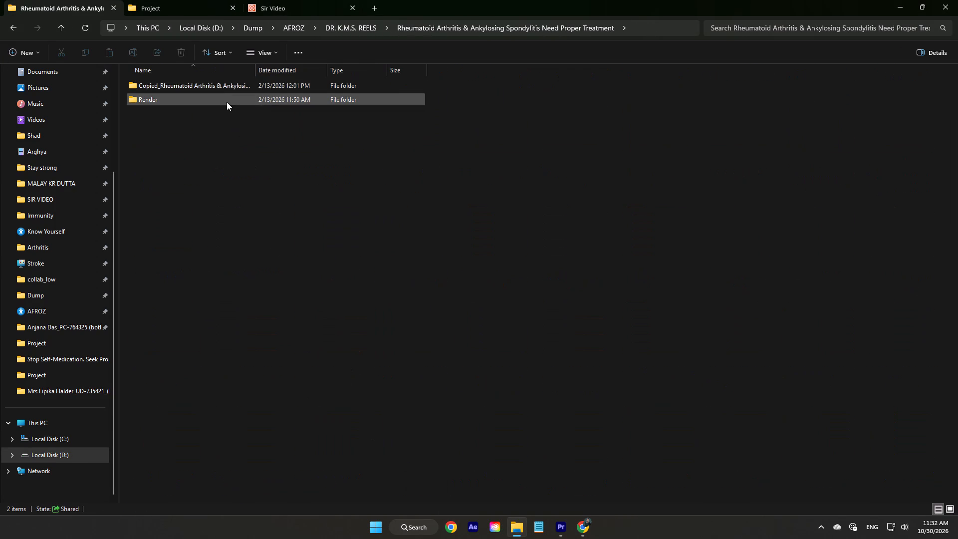
double_click(223, 91)
double_click(411, 182)
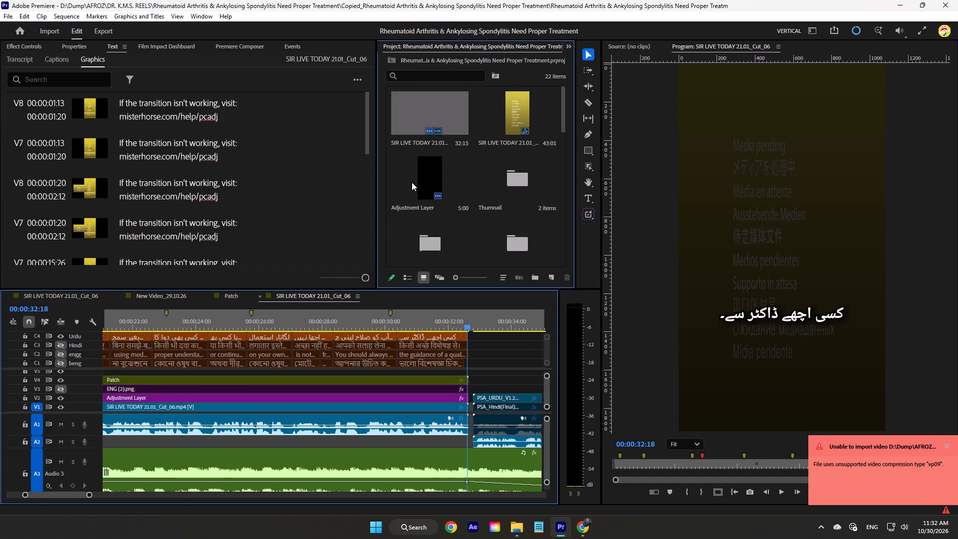
Dismiss the import notice, check the event log, and scrub the Urdu SIR LIVE TODAY 21.01_Cut_06 sequence back to its start.
click(943, 500)
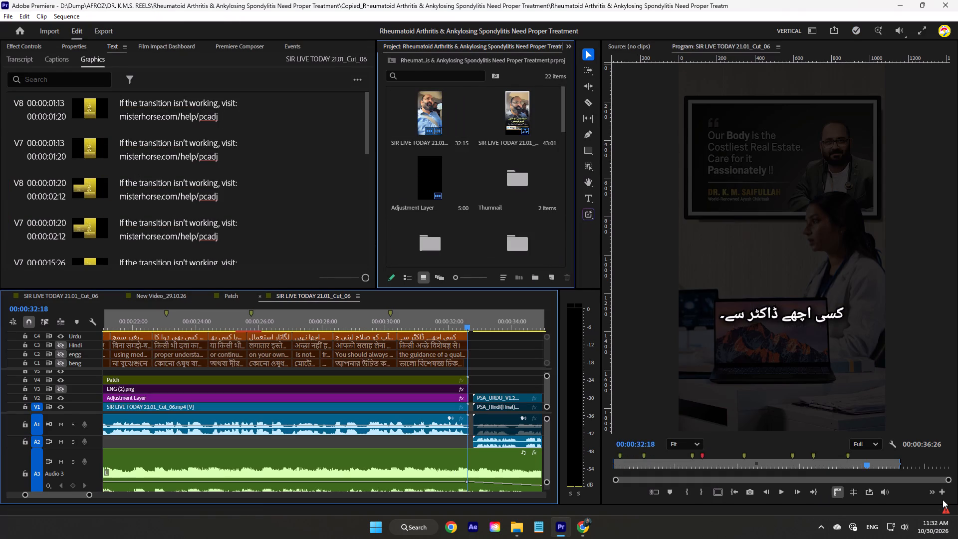
click(946, 509)
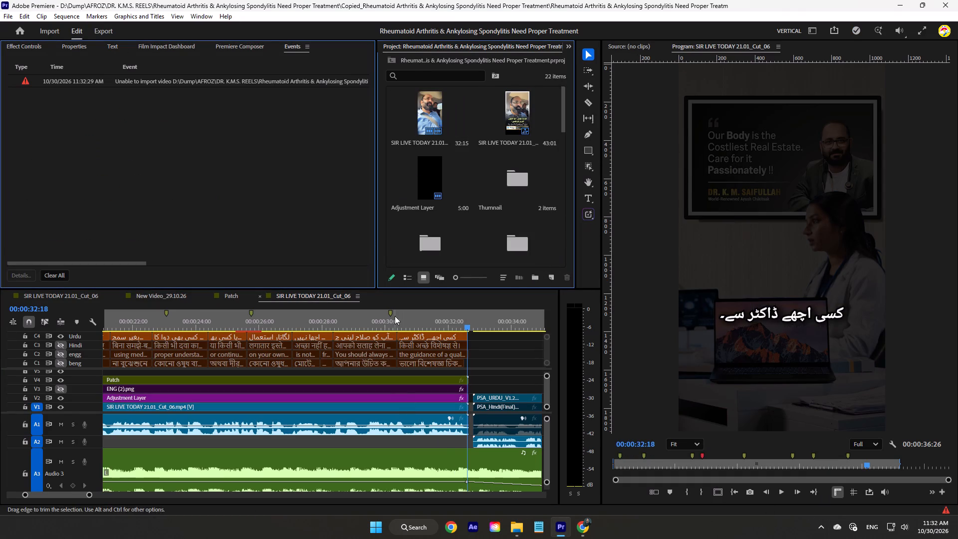
drag(396, 328, 0, 382)
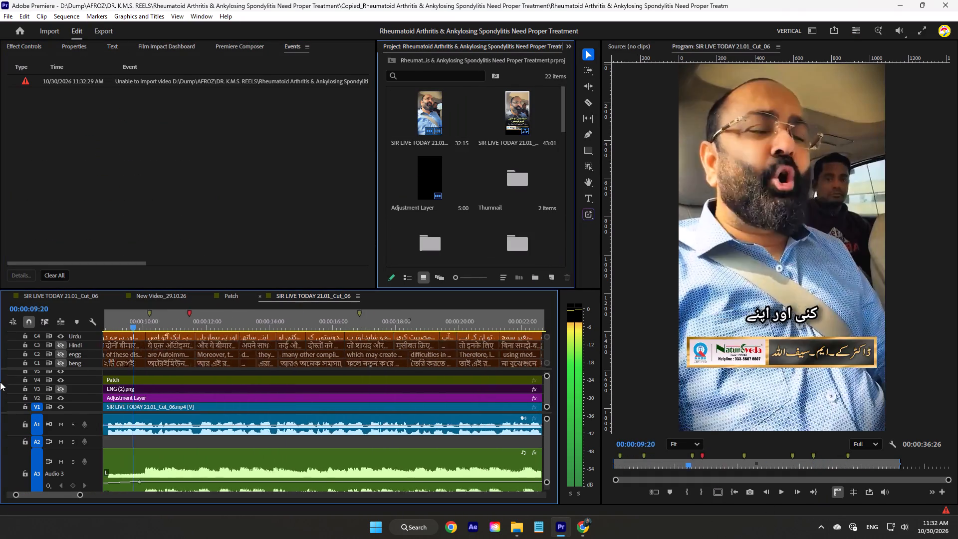
drag(0, 382, 0, 383)
Close the first SIR LIVE TODAY 21.01_Cut_06 sequence, the one ahead of New Video_29.10.26 in the timeline.
click(64, 301)
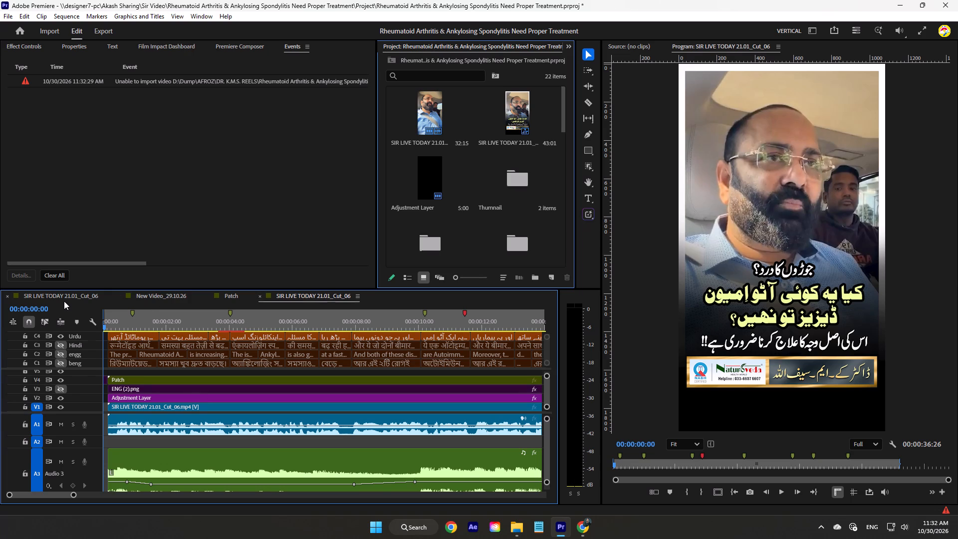
click(7, 296)
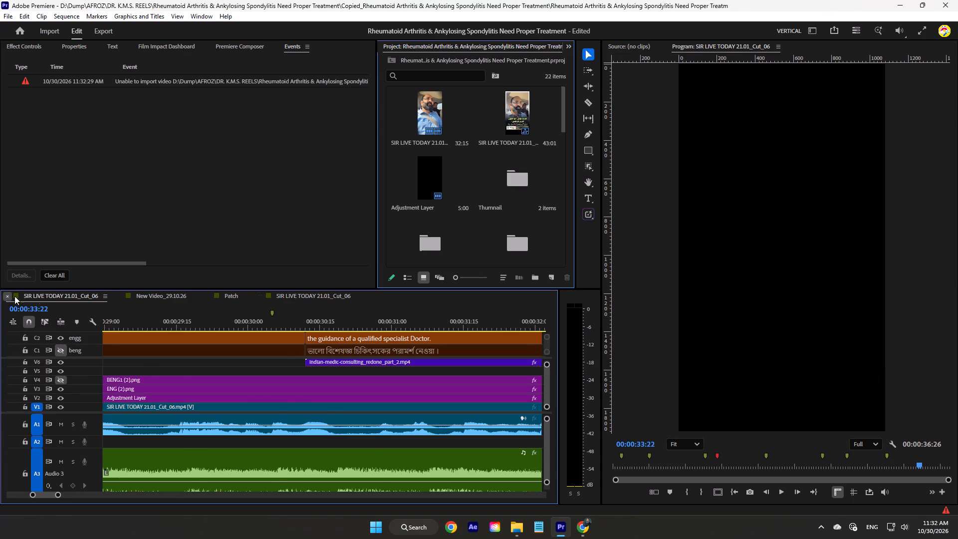
Return New Video_29.10.26 to its start and review its playback through the photo slideshow up to the Autoimmune Disease title.
drag(120, 321, 83, 328)
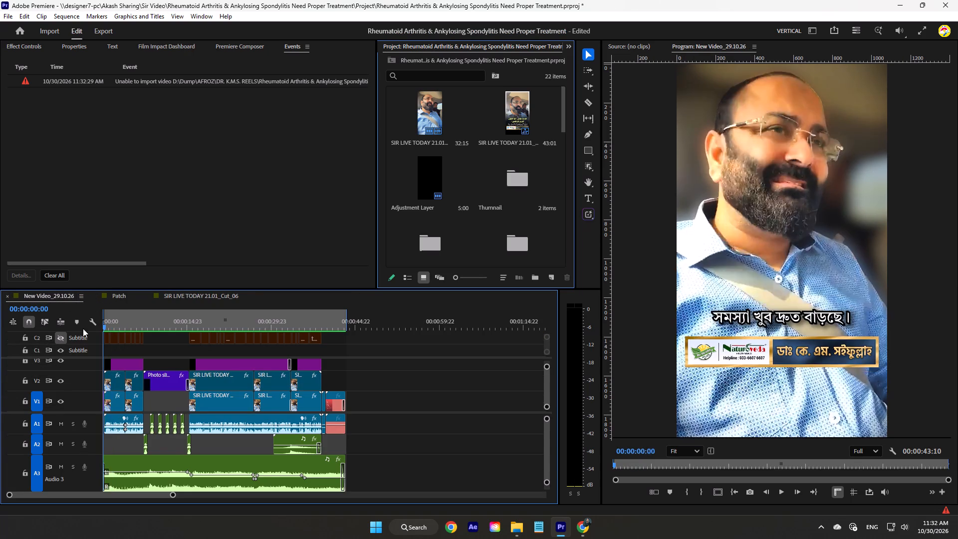
drag(83, 328, 33, 342)
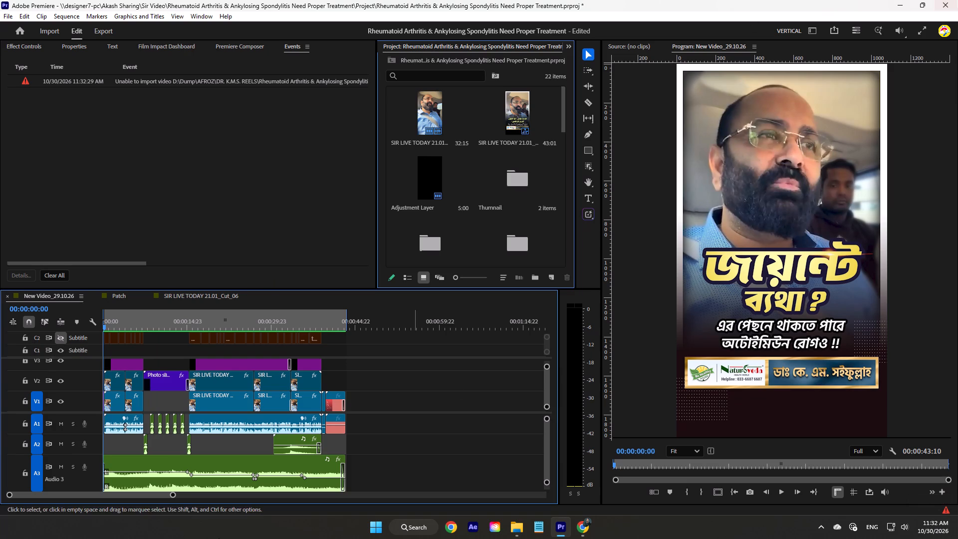
ctrl+scroll(98, 346, up, 4)
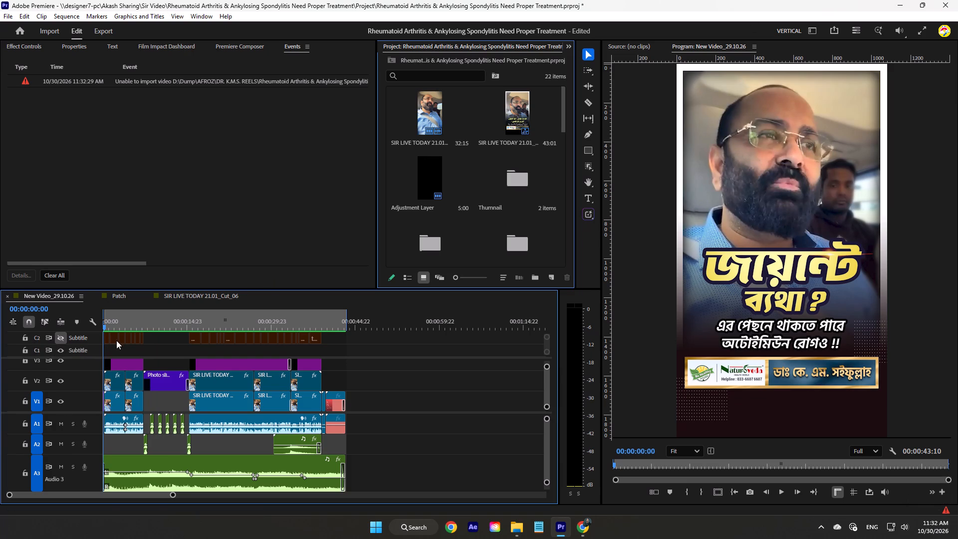
key(space)
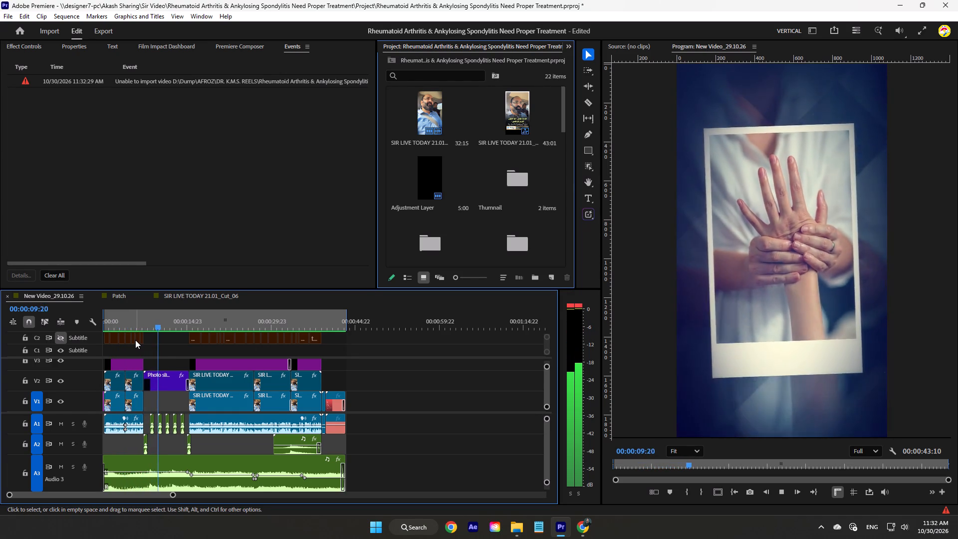
key(space)
key(space)
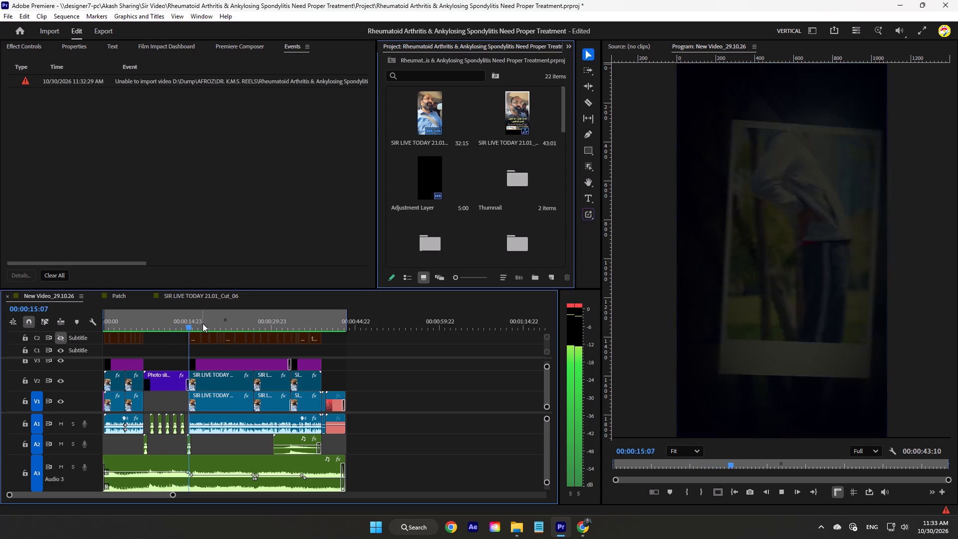
key(space)
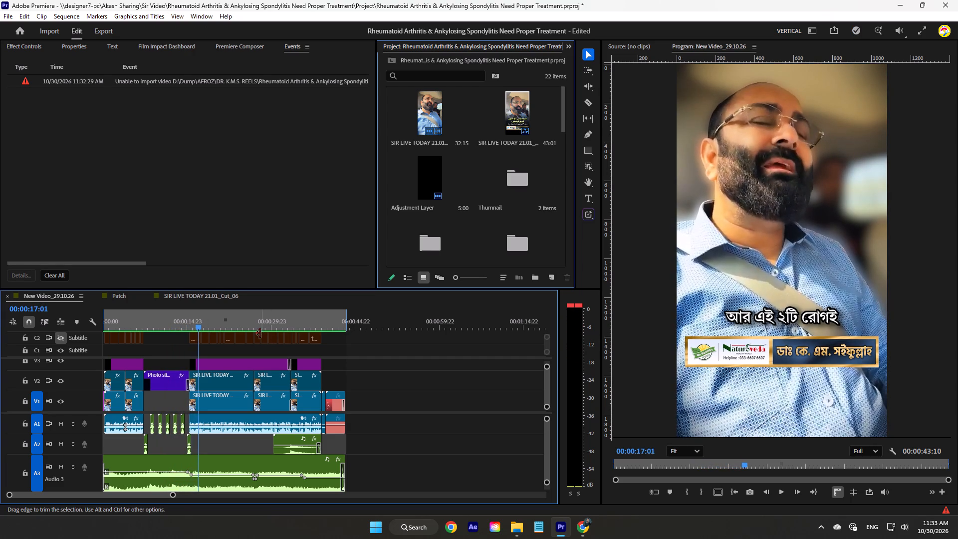
key(space)
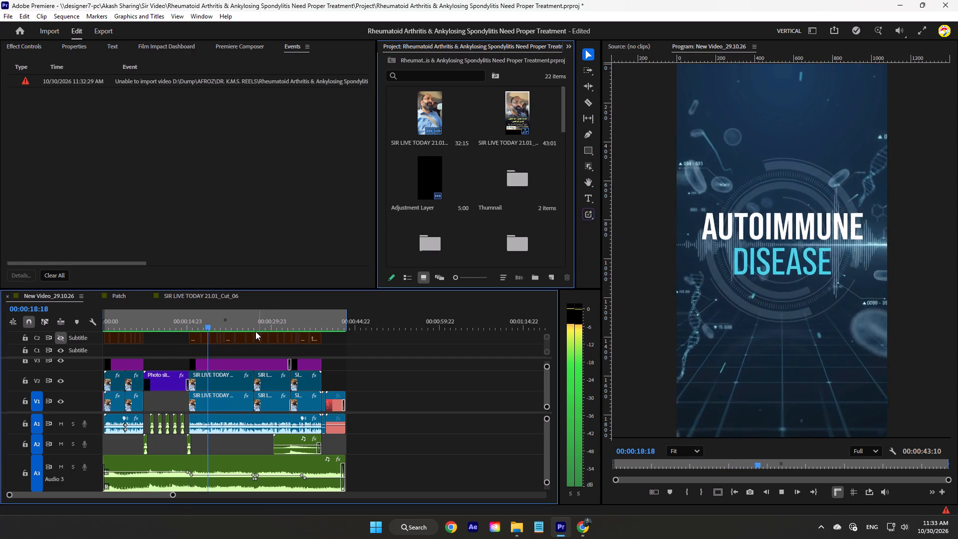
key(space)
Replay New Video_29.10.26 from about 00:00:16:19 to about 00:00:30:13, checking the subtitles and cutaway clips.
drag(221, 326, 214, 324)
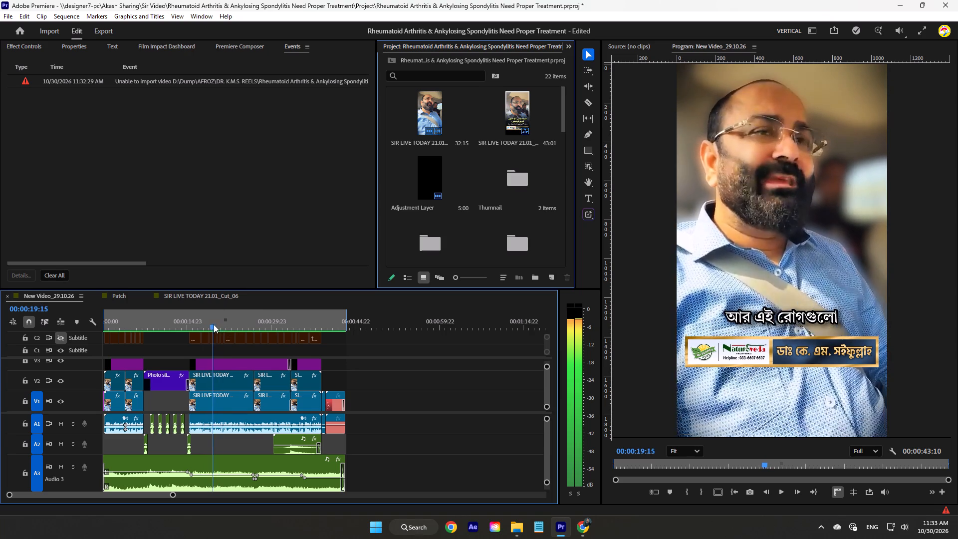
drag(214, 324, 199, 323)
key(space)
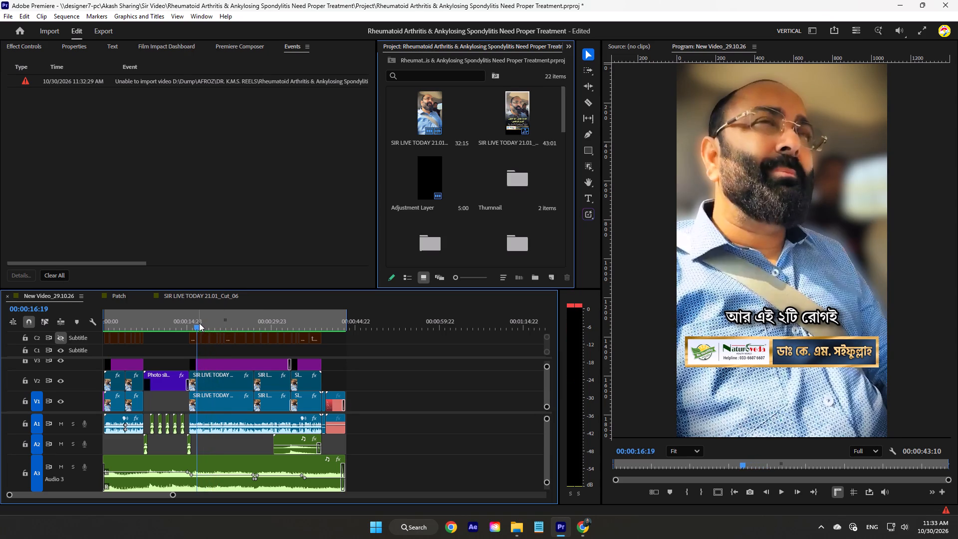
key(space)
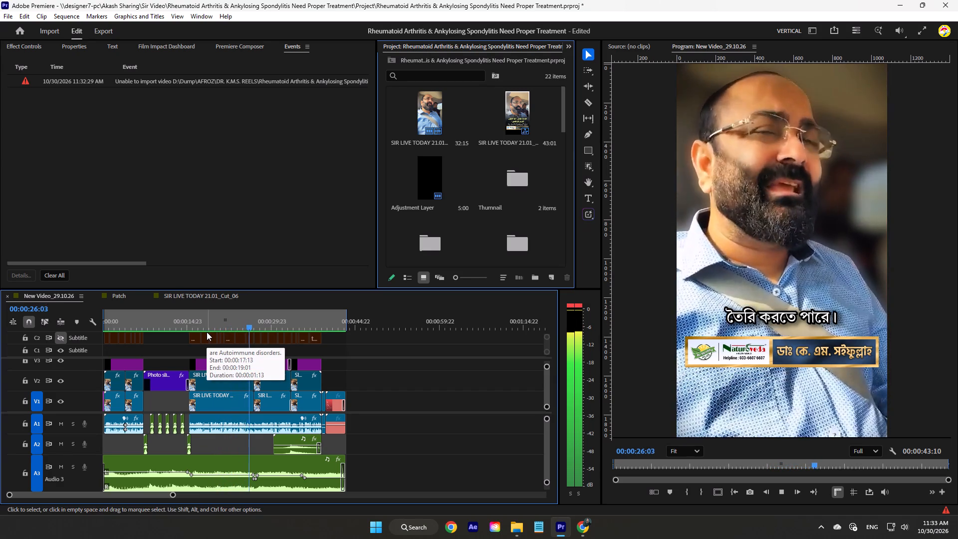
key(space)
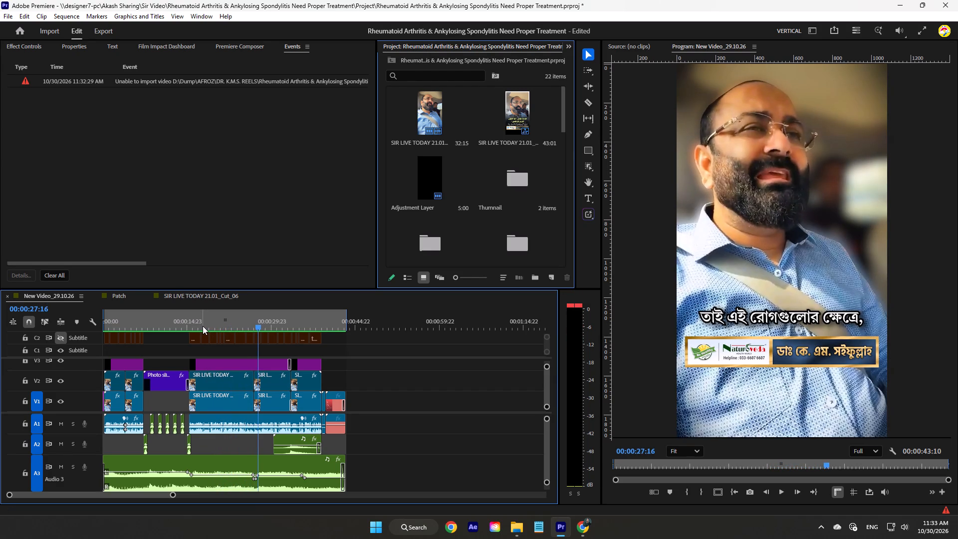
key(space)
key(space)
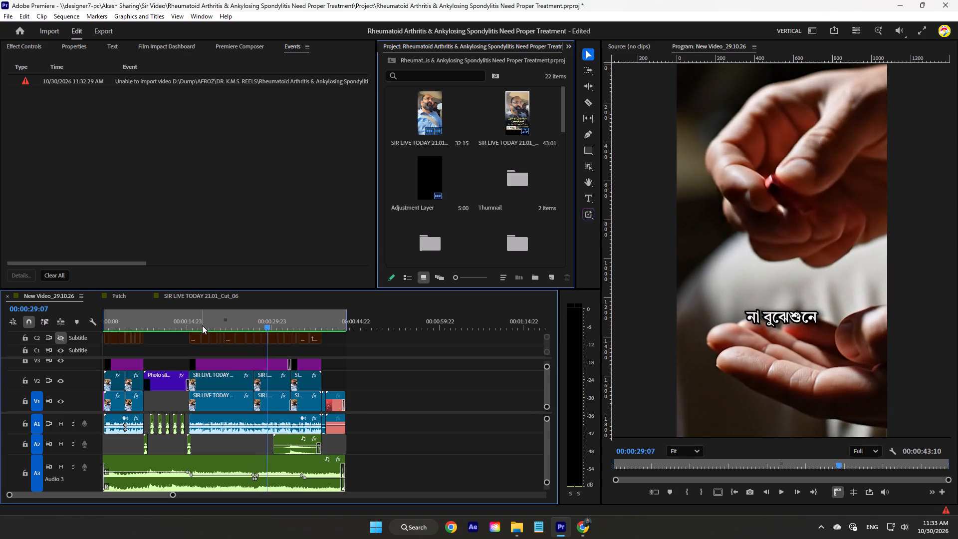
key(space)
Save the project containing New Video_29.10.26.
key(ctrl+s)
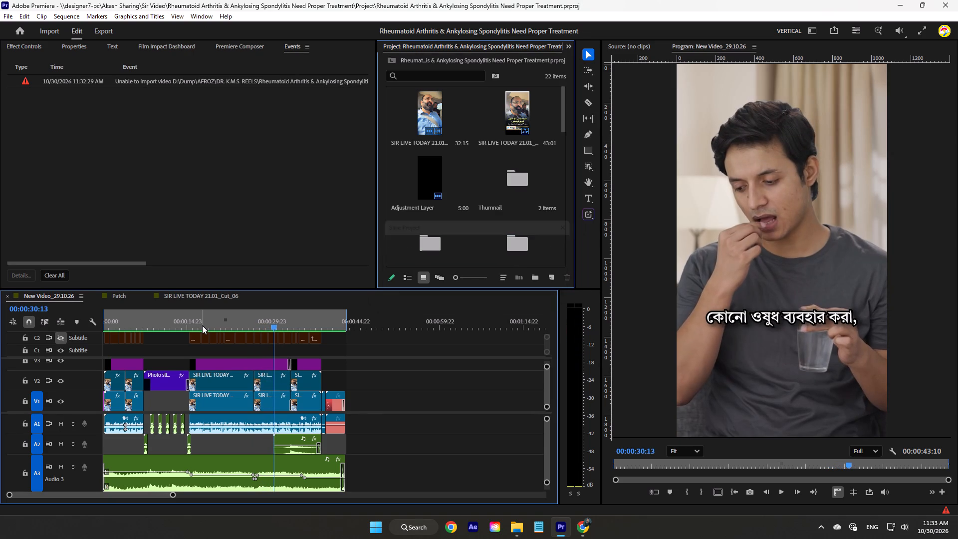
Play on to 00:00:32:06 and examine that subtitle graphic's properties, position keyframes and Gaussian Blur settings on track V8, then deselect it.
key(space)
key(space)
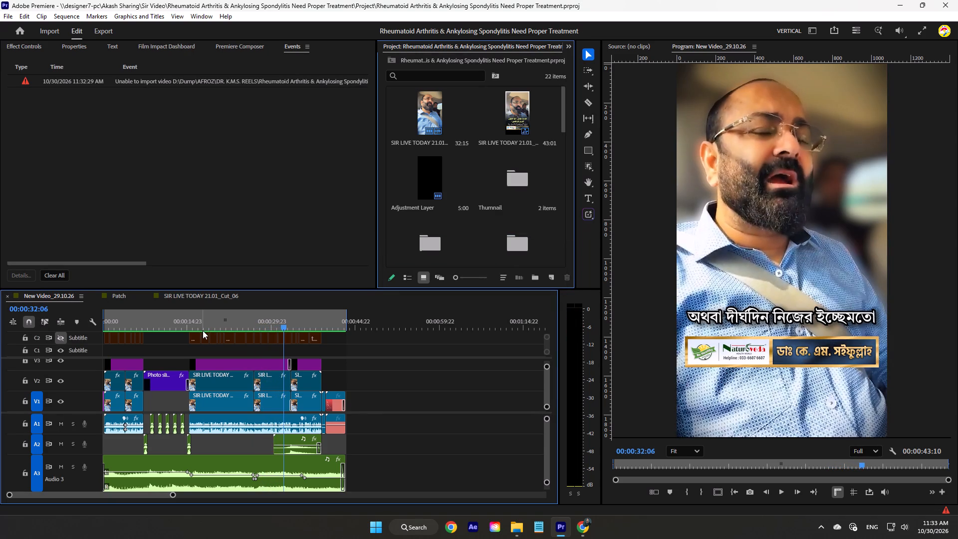
ctrl+scroll(233, 346, down, 6)
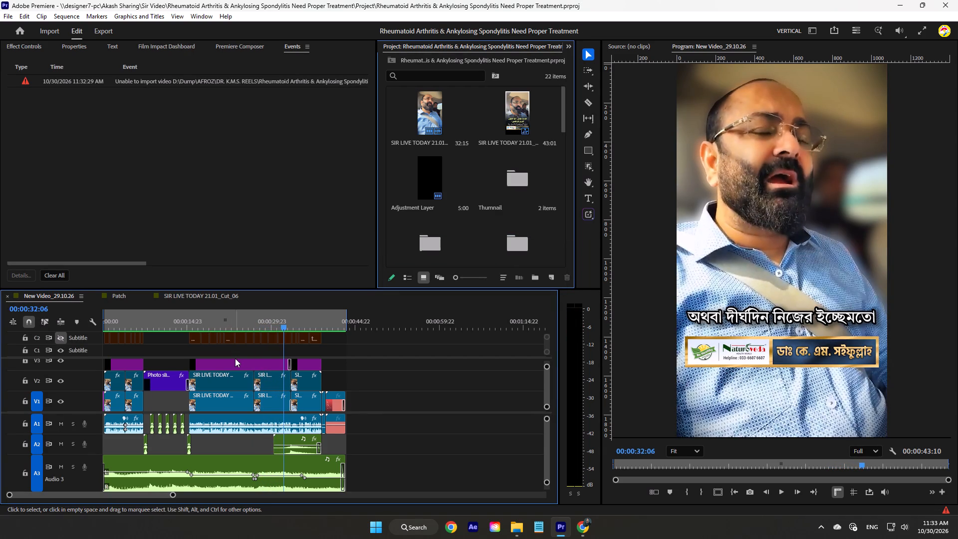
ctrl+scroll(235, 358, down, 3)
ctrl+scroll(235, 358, up, 11)
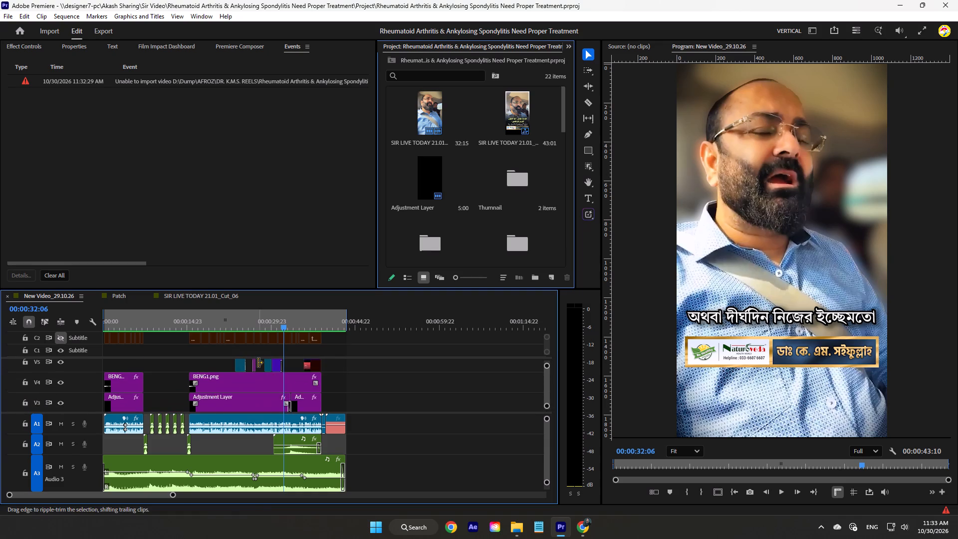
ctrl+scroll(258, 363, up, 13)
click(284, 403)
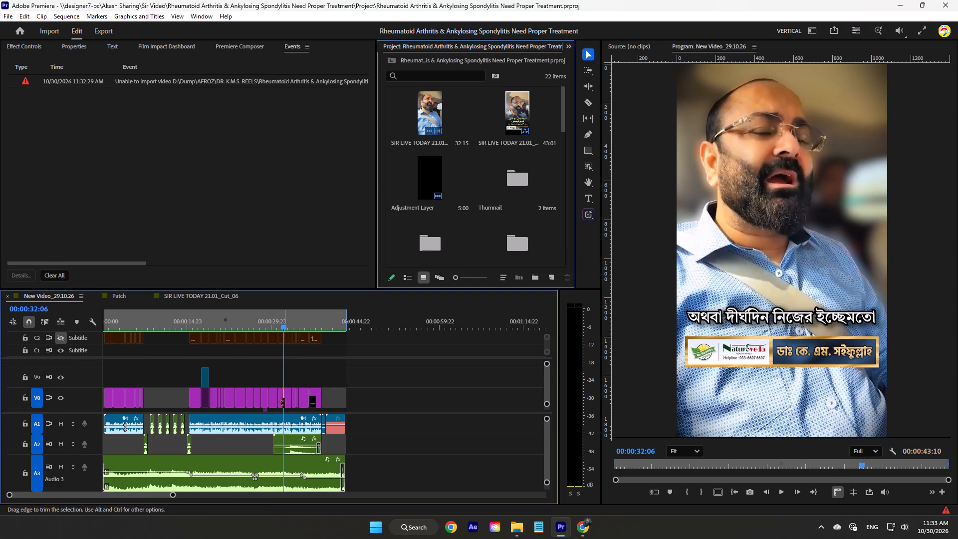
click(281, 396)
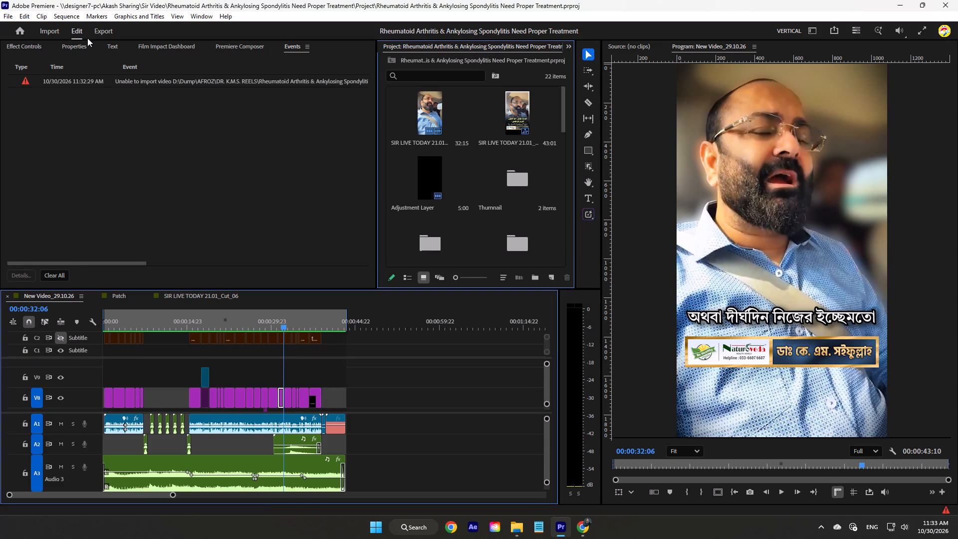
click(80, 44)
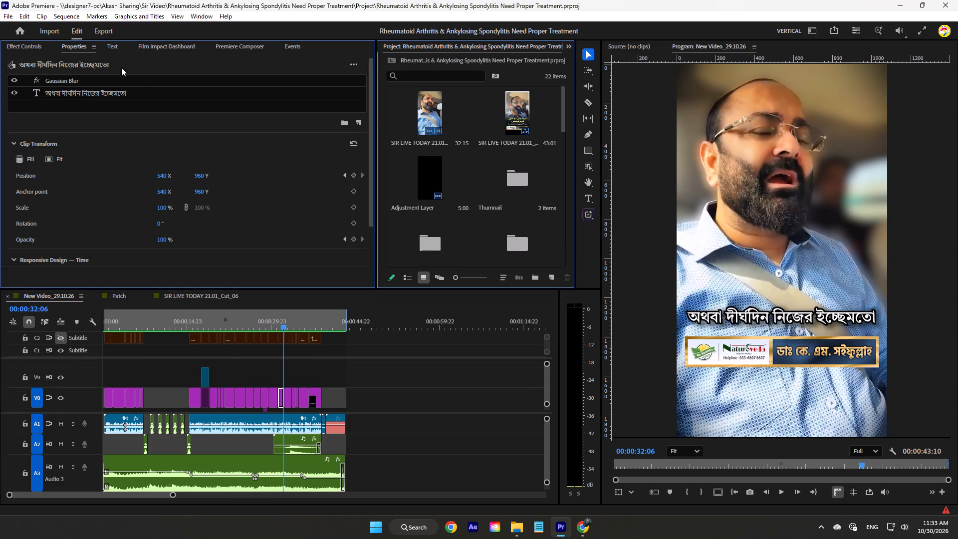
click(33, 45)
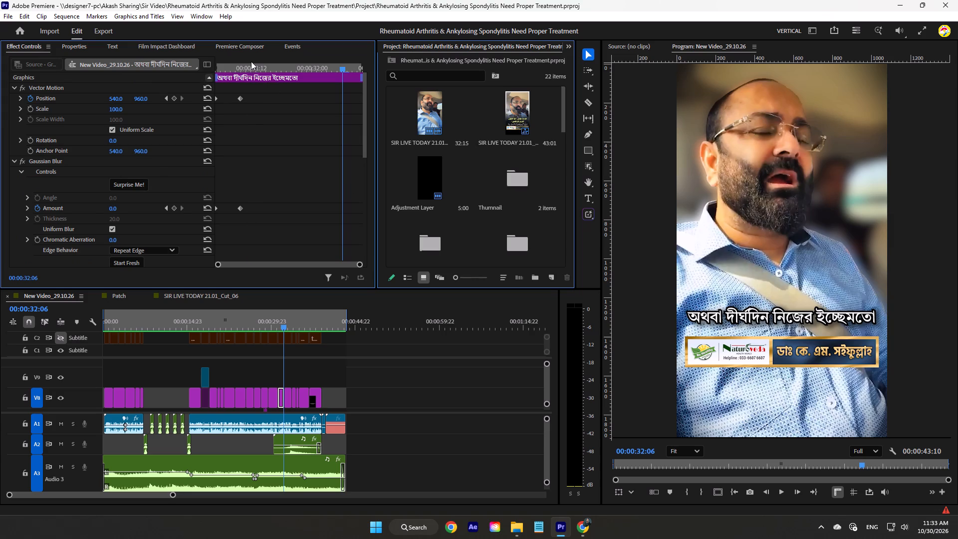
drag(251, 61, 184, 68)
click(404, 385)
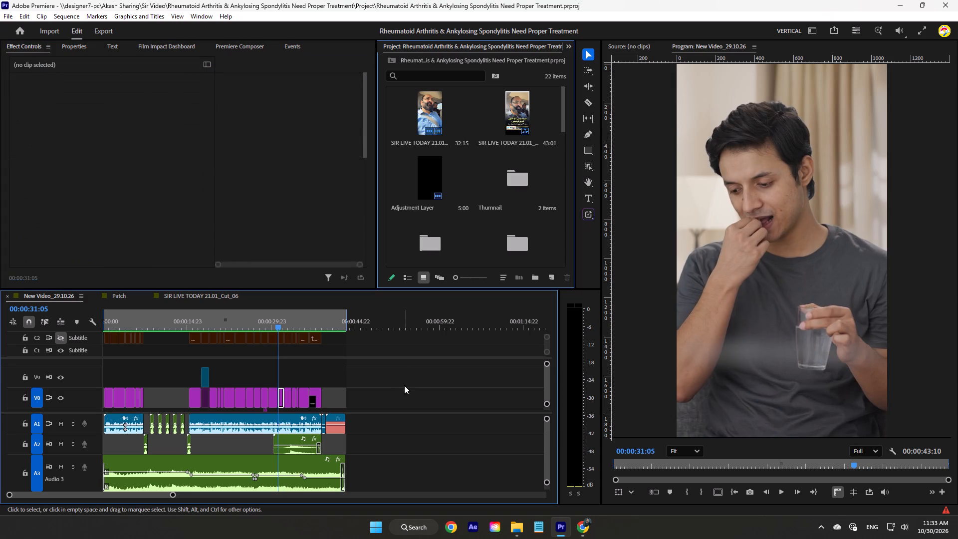
Review the rest of New Video_29.10.26 from 00:00:31:05 into the closing clip, then scrub back and briefly play its opening.
key(space)
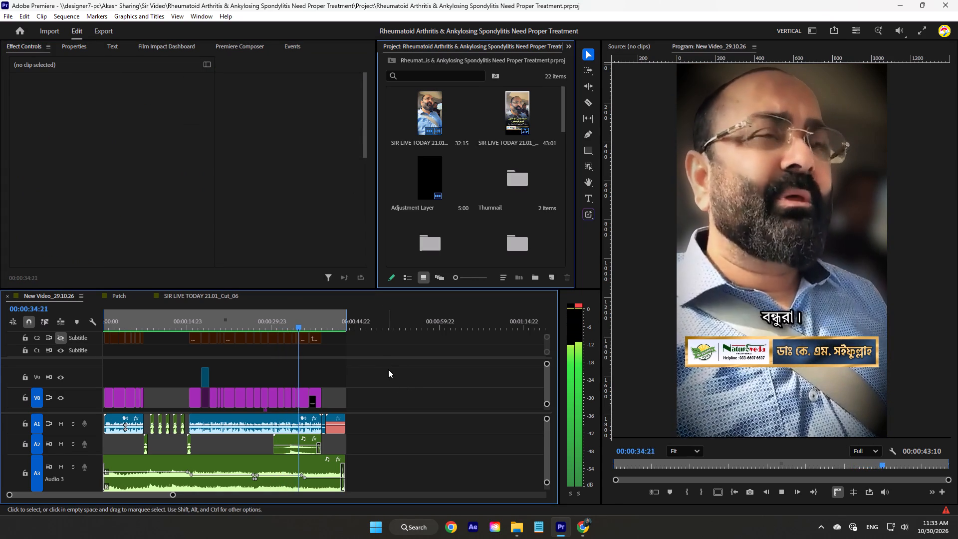
key(space)
key(space)
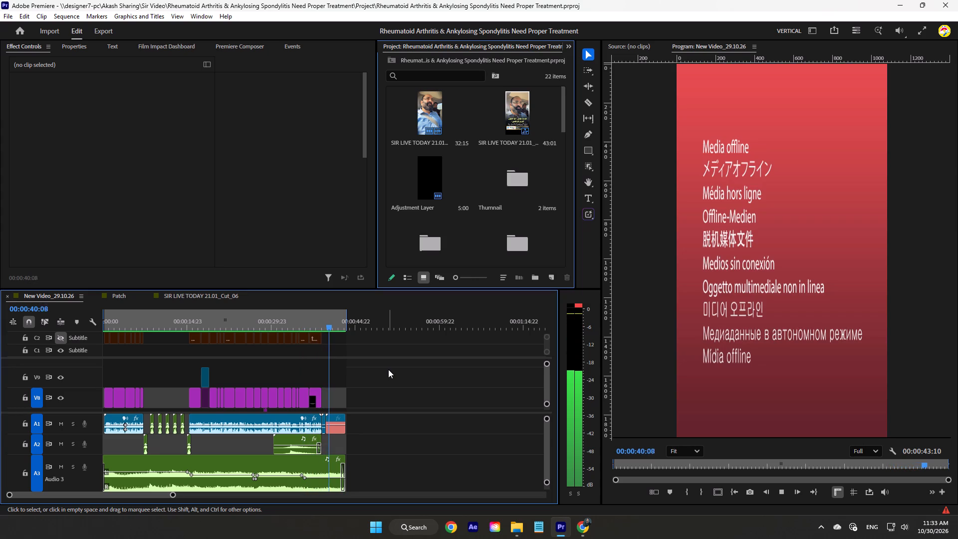
key(space)
drag(331, 323, 306, 331)
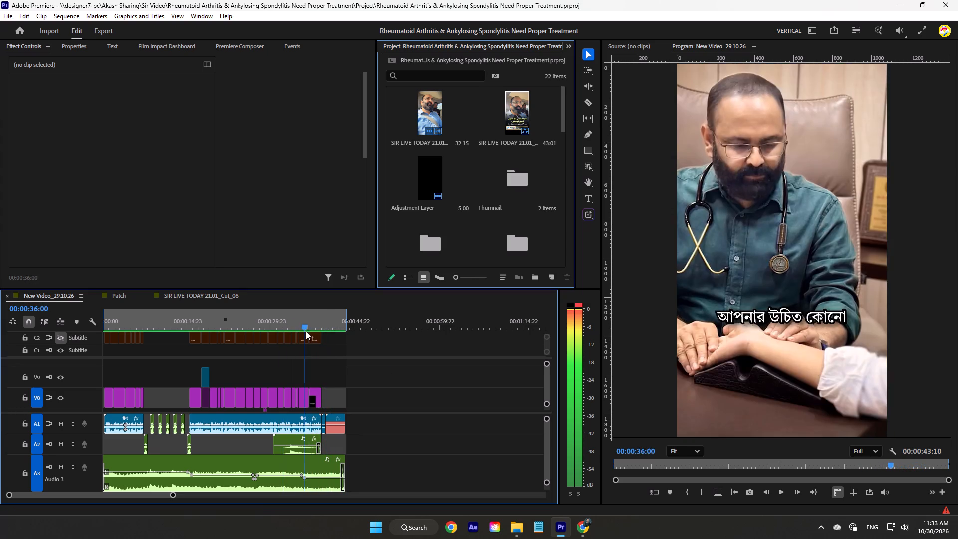
drag(306, 331, 243, 328)
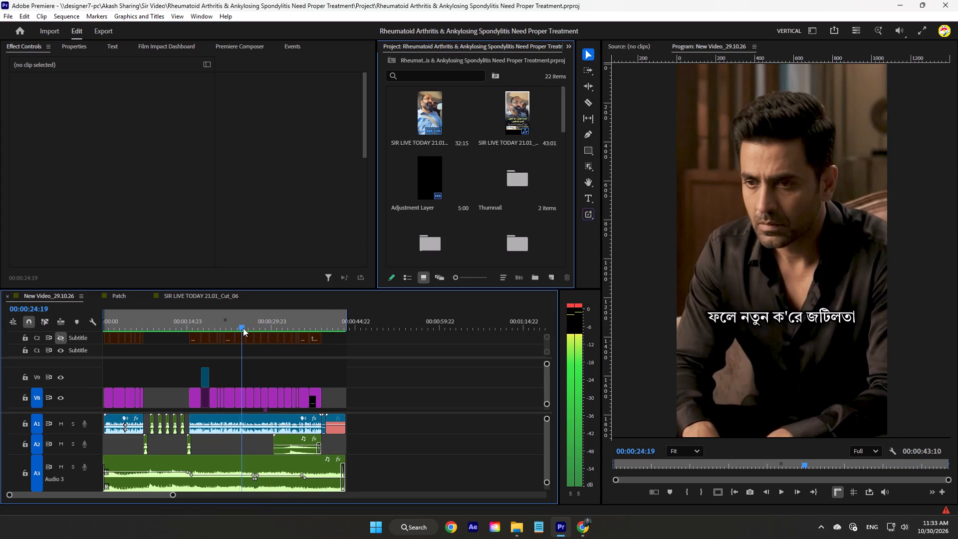
drag(243, 328, 38, 328)
key(space)
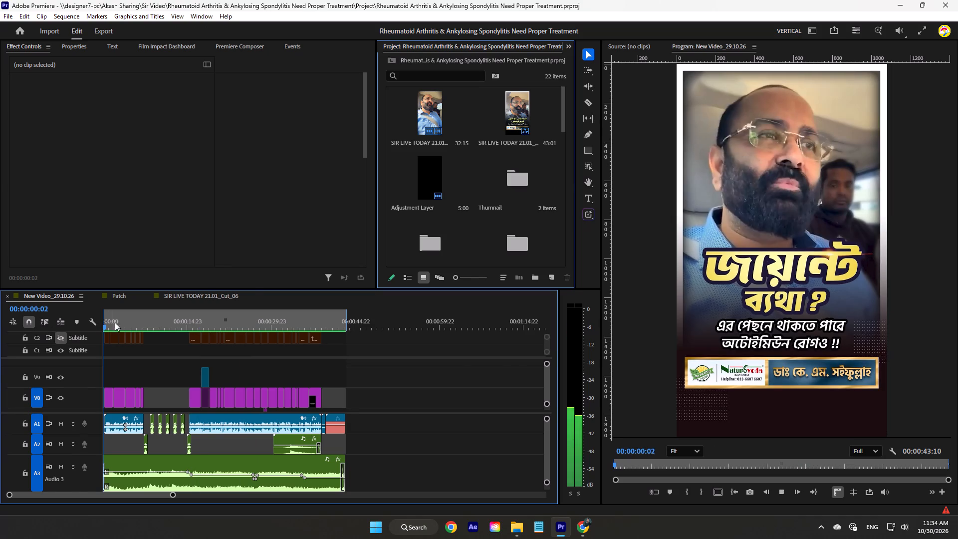
key(space)
Switch to the SIR LIVE TODAY 21.01_Cut_06 sequence and play its opening to a little past 00:00:06:06.
click(178, 295)
click(117, 319)
key(space)
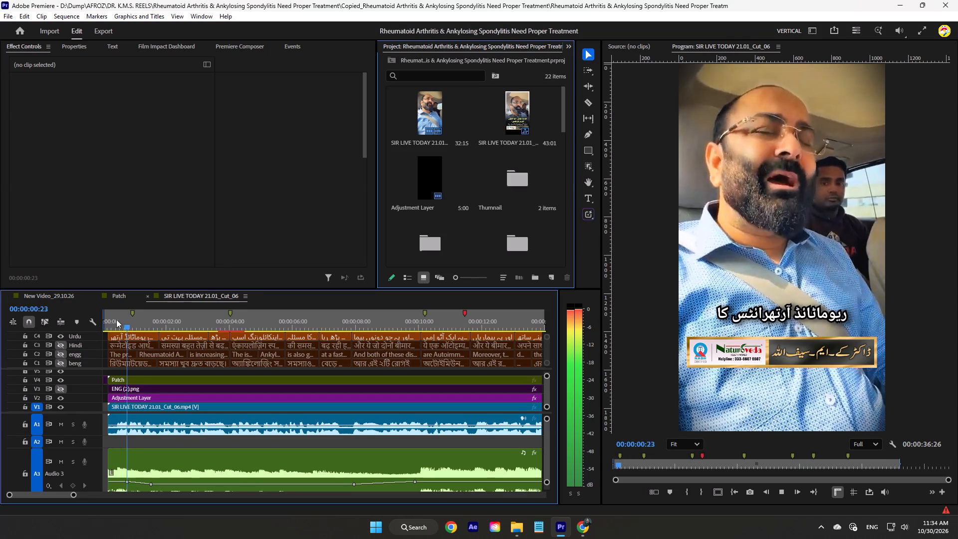
key(space)
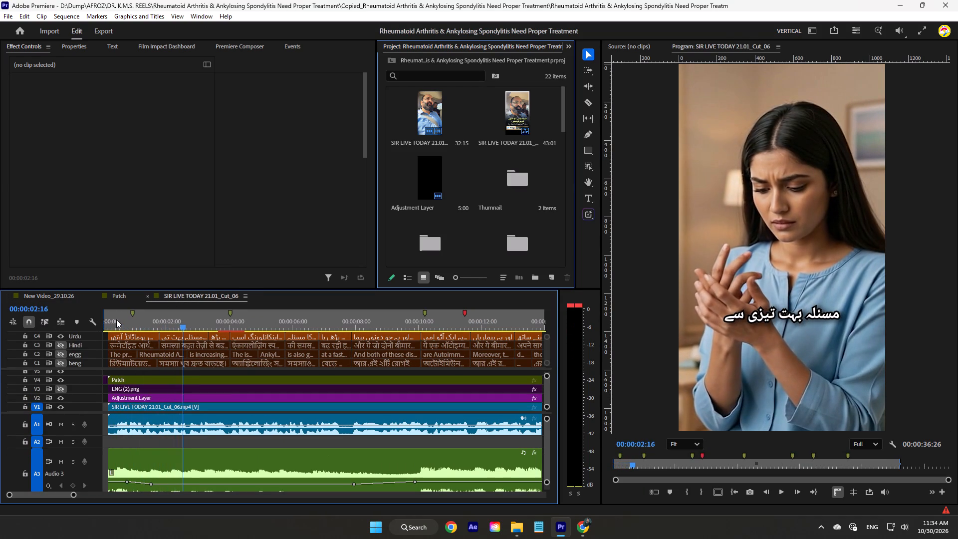
key(space)
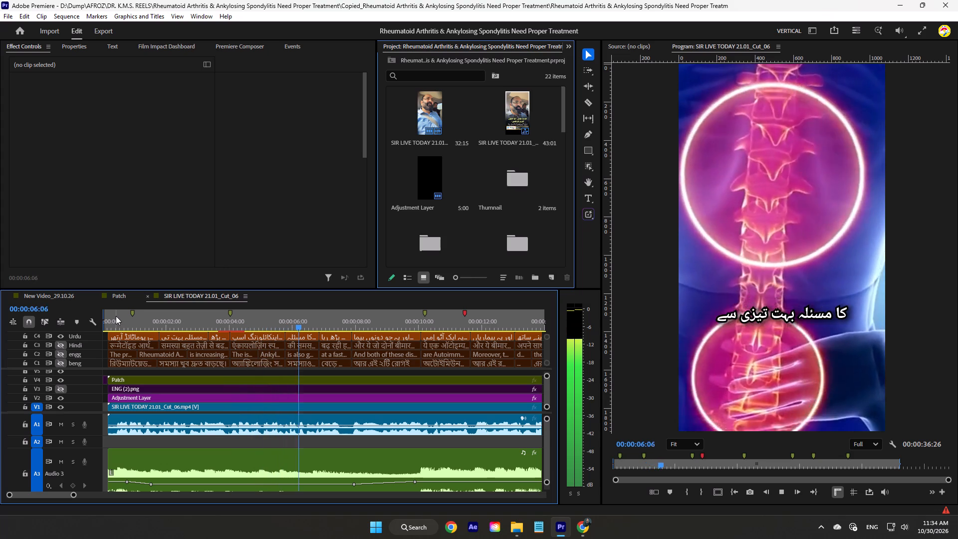
key(space)
Return to New Video_29.10.26 and play it from the start to 00:00:16:03 to check the opening and photo slideshow.
click(58, 294)
drag(116, 323, 89, 326)
key(space)
key(space)
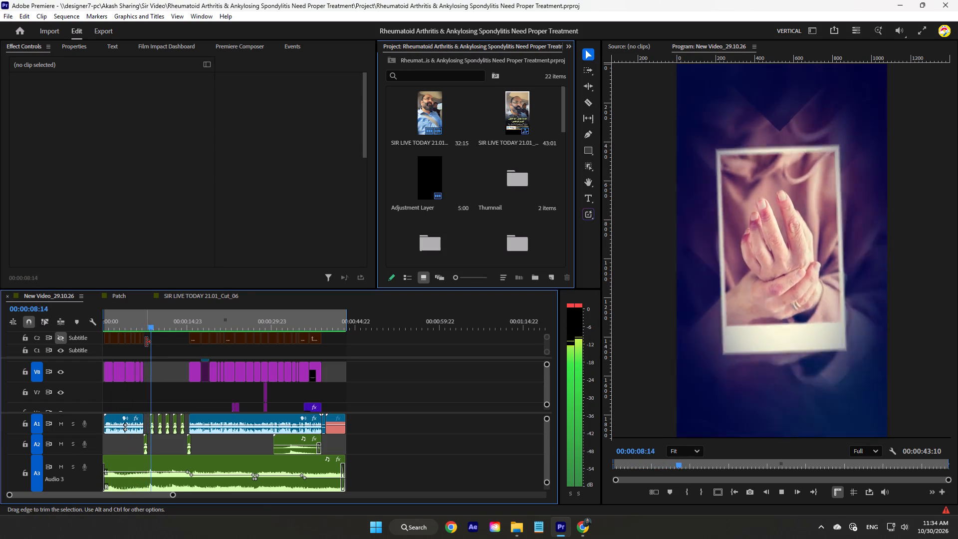
key(space)
key(space)
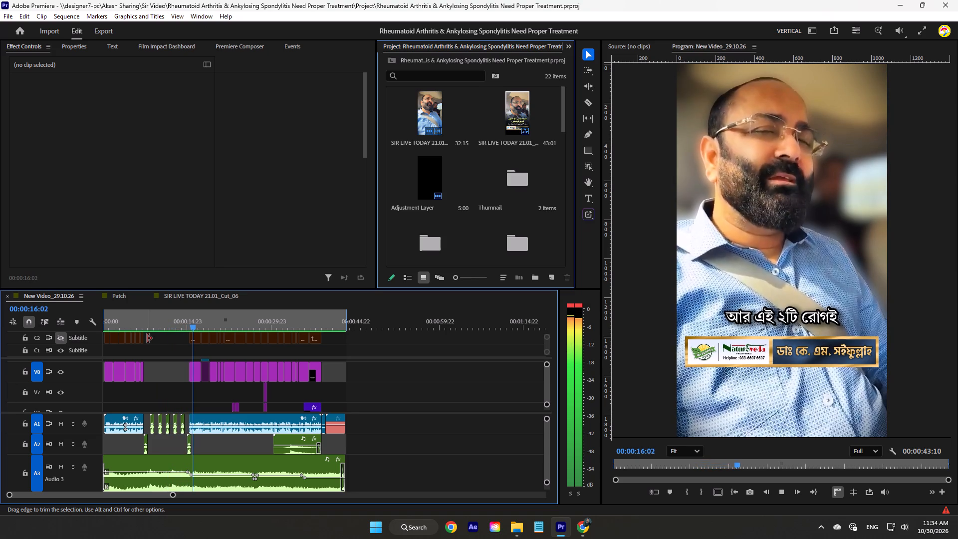
key(space)
Go back to SIR LIVE TODAY 21.01_Cut_06 and play on to 00:00:12:12, examining its Urdu captions.
click(176, 303)
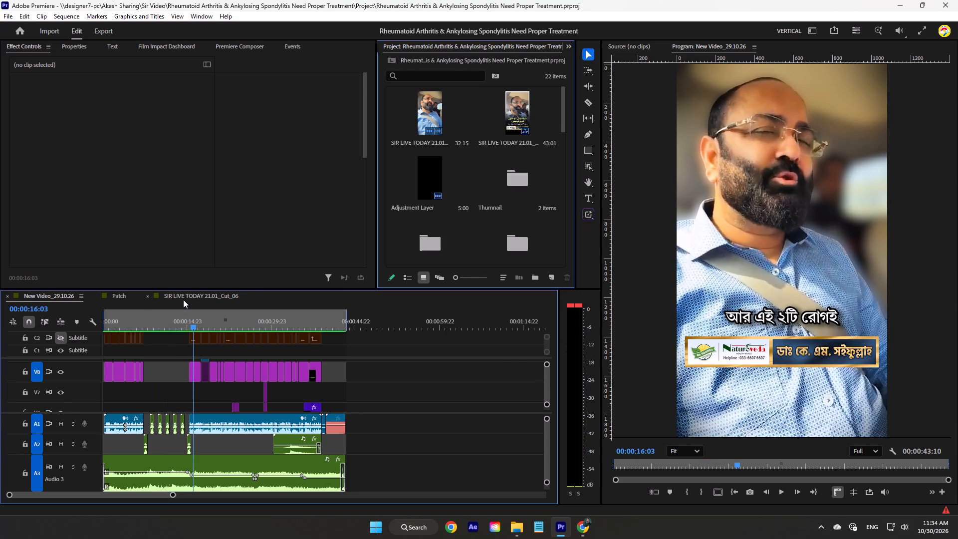
click(184, 298)
key(space)
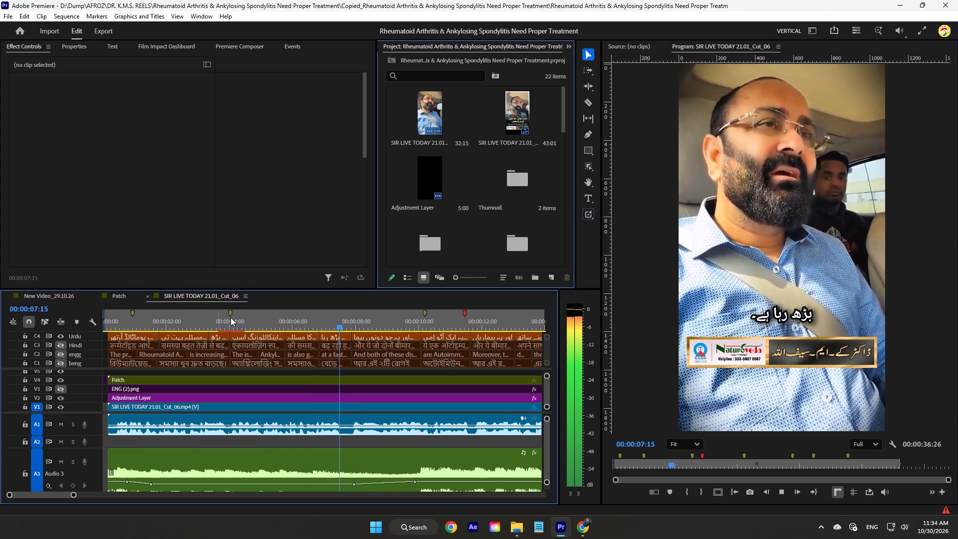
scroll(252, 327, down, 9)
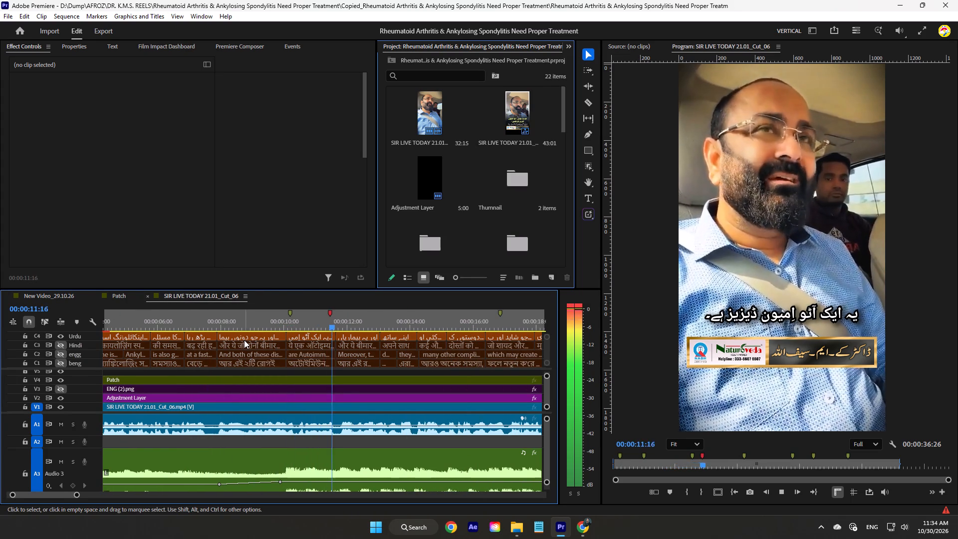
key(space)
Copy all Urdu, Hindi and English captions from SIR LIVE TODAY 21.01_Cut_06 and paste them into New Video_29.10.26 at 00:00:49:02.
key(grave)
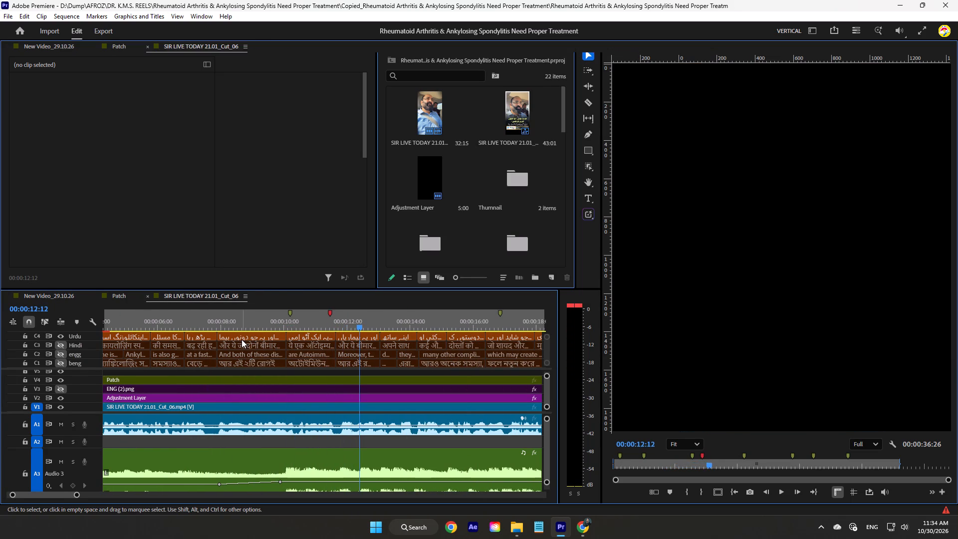
alt+scroll(308, 299, down, 8)
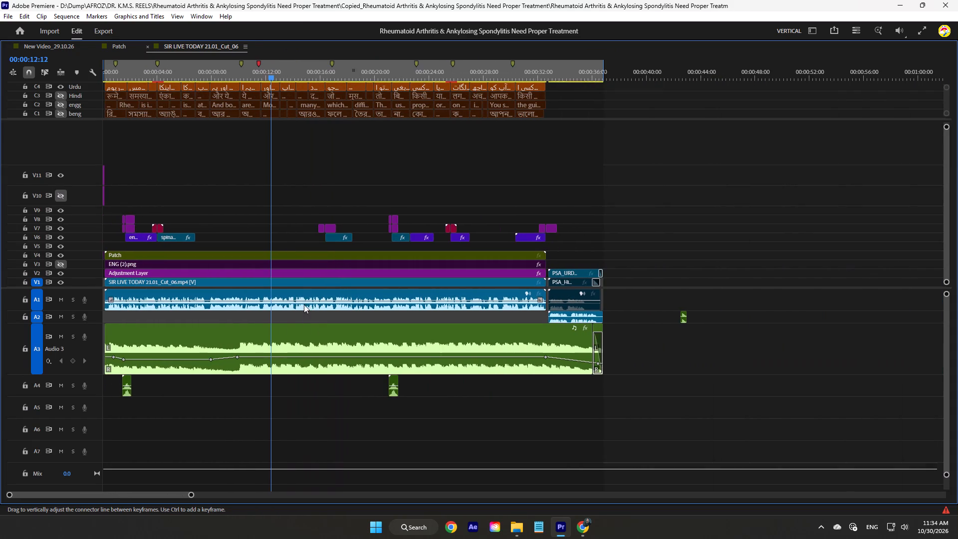
drag(564, 88, 62, 93)
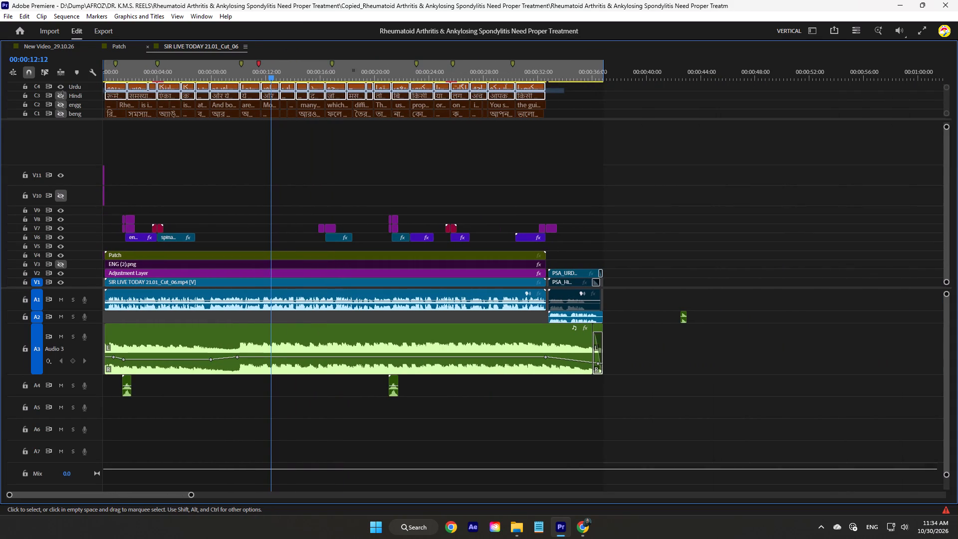
drag(62, 93, 61, 101)
key(ctrl+c)
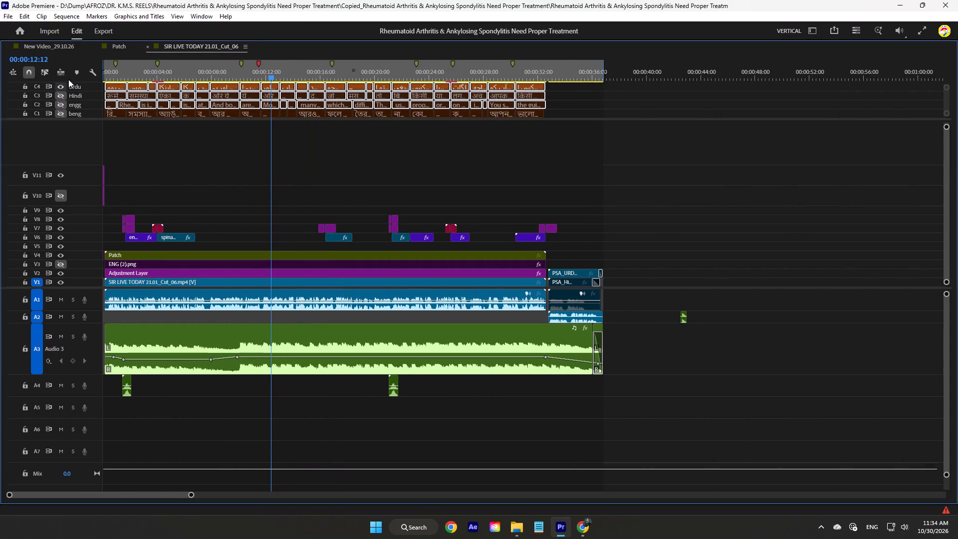
click(57, 47)
click(379, 75)
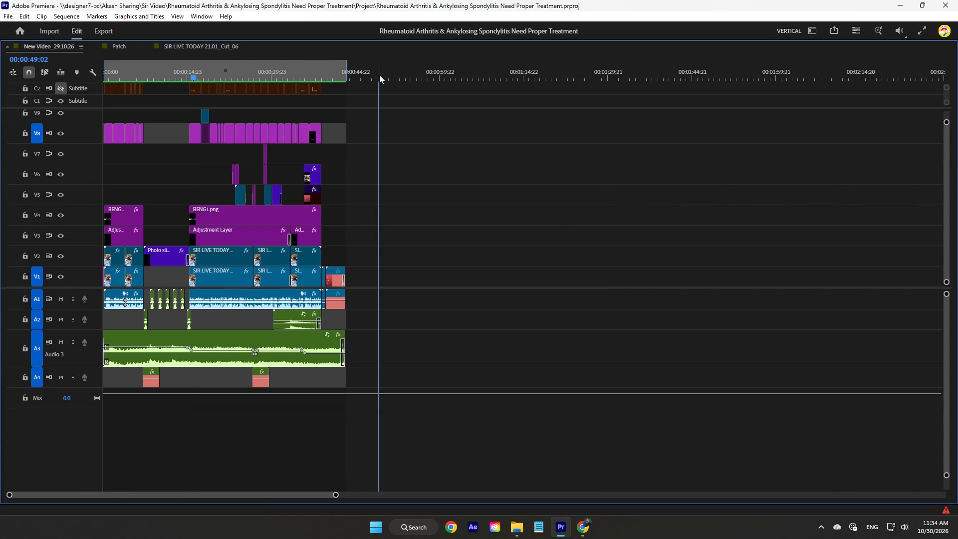
key(ctrl+v)
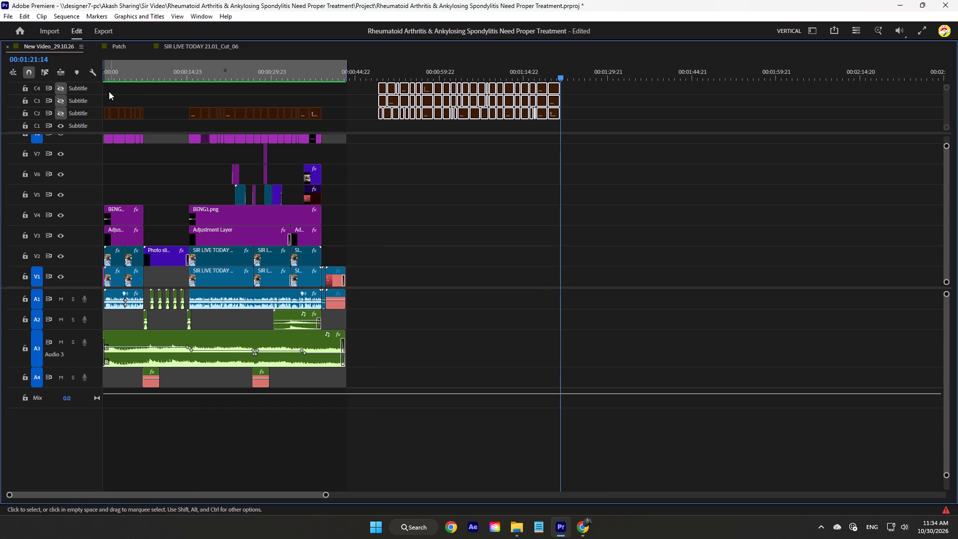
Add a Subtitle-format caption track with no style, and move the pasted captions up one track onto C3 to C5.
right_click(93, 85)
click(116, 104)
click(480, 354)
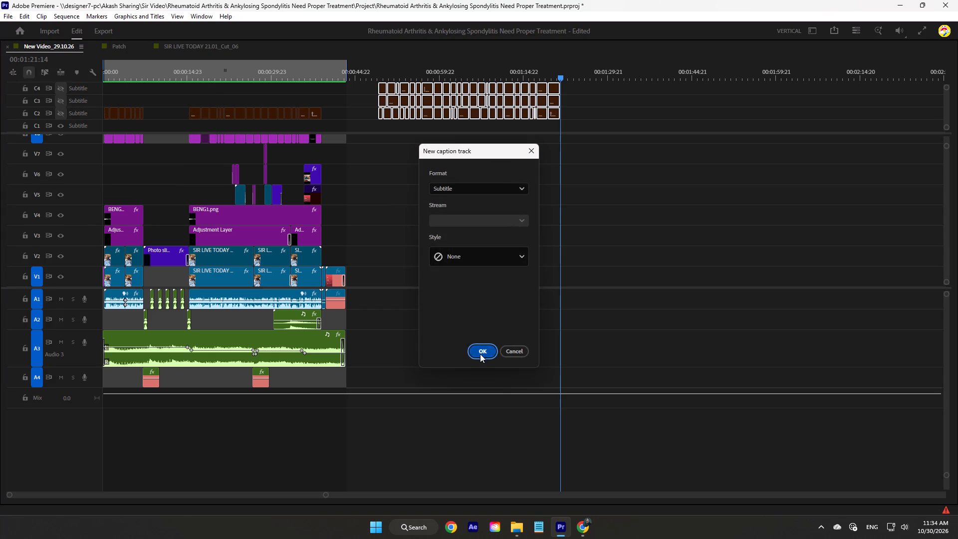
drag(439, 98, 439, 89)
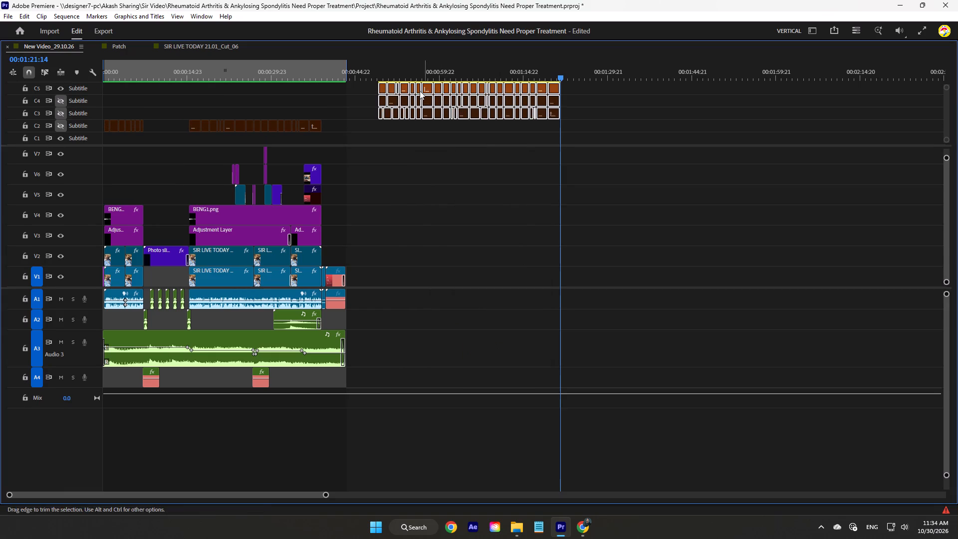
Move the pasted captions on C3 to C5 to the opening, aligning their start with the first SIR LIVE TODAY clip.
drag(428, 87, 163, 86)
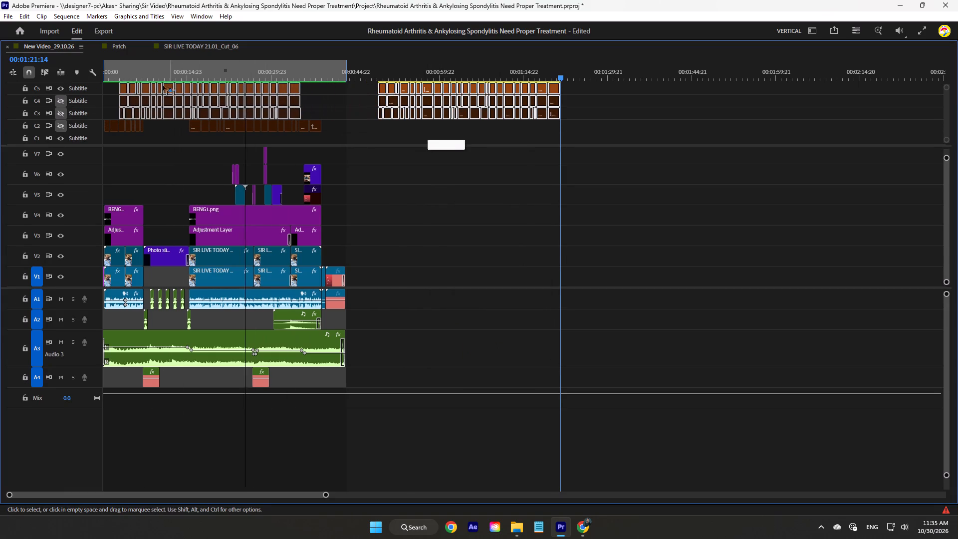
drag(163, 86, 155, 85)
drag(120, 70, 99, 70)
text(==)
text(===)
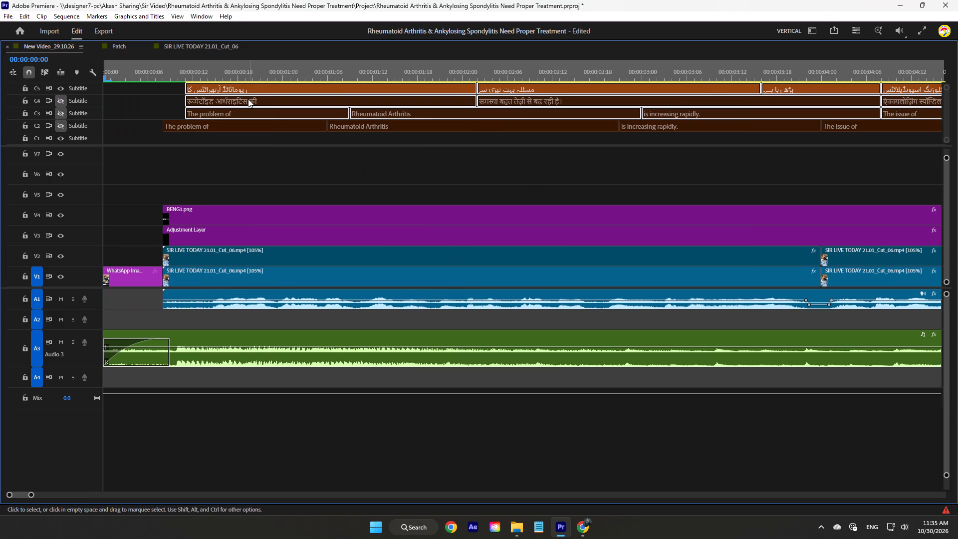
drag(248, 99, 228, 97)
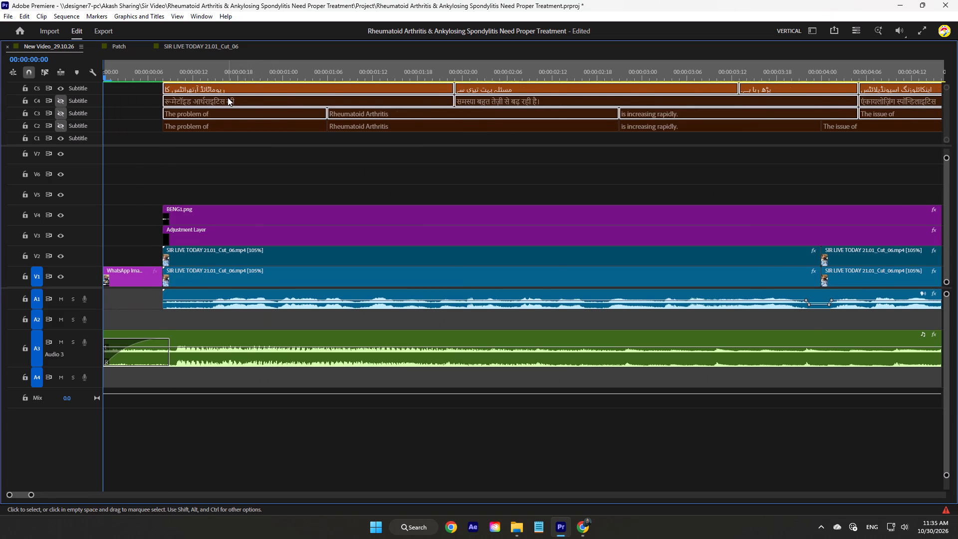
Shift the C3 to C5 captions from "And both of these" onward to start at the clip following the photo slideshow.
key(minus)
key(minus)
key(minus)
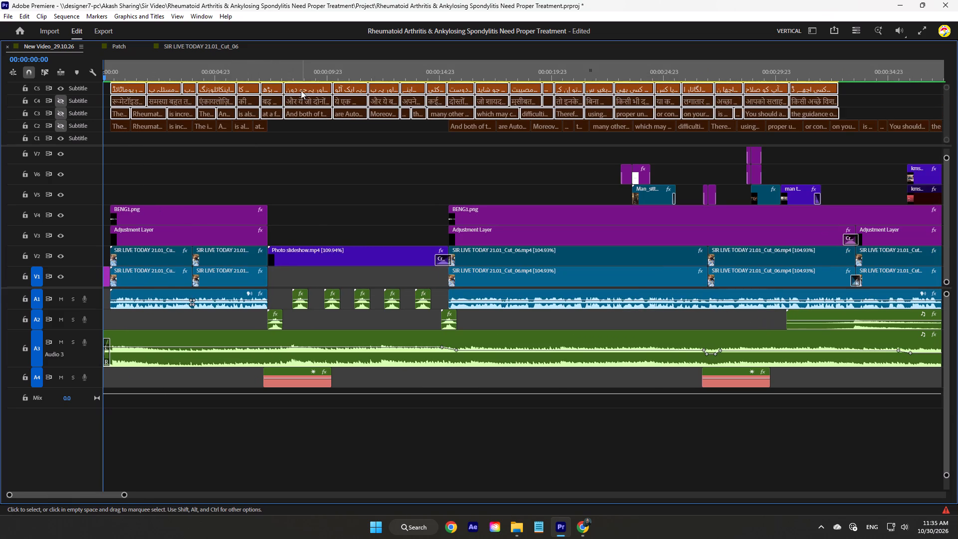
drag(258, 66, 252, 66)
key(space)
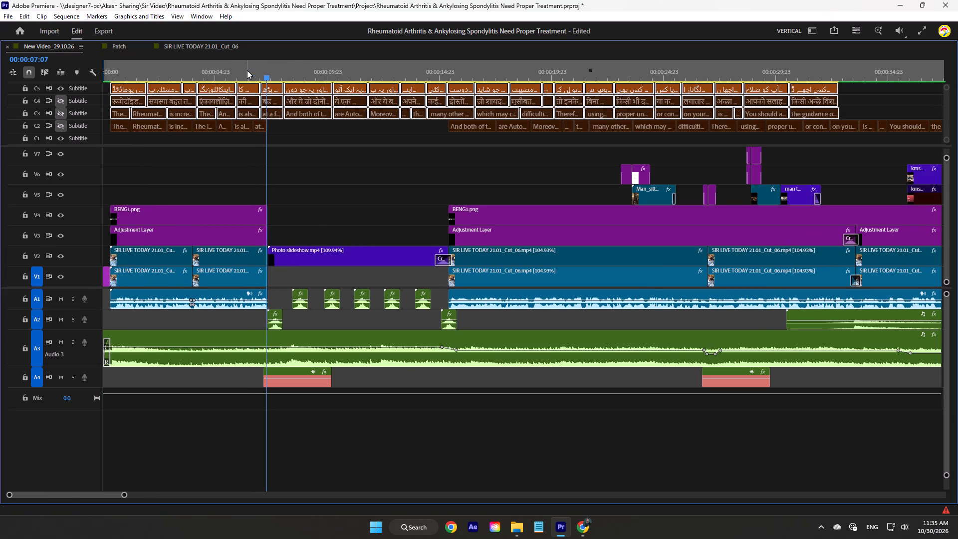
key(space)
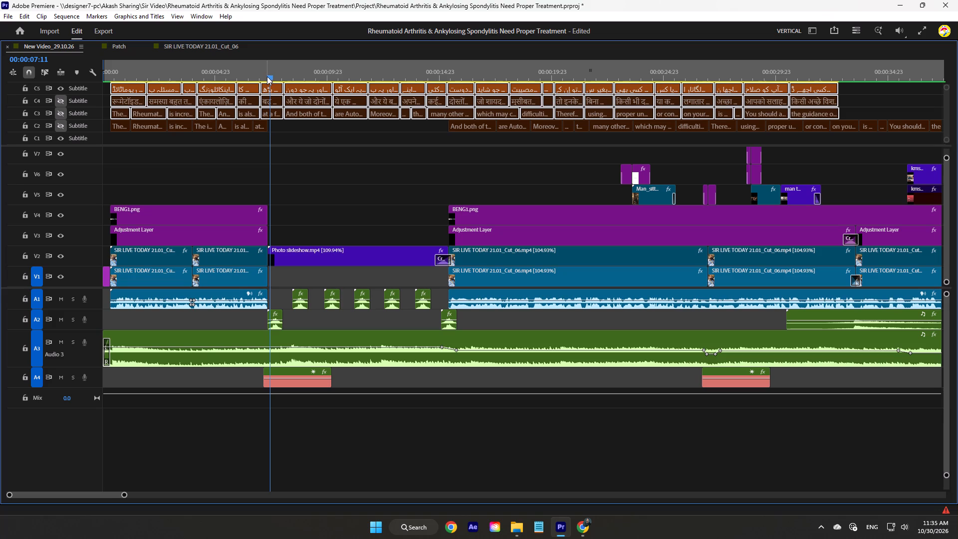
click(266, 76)
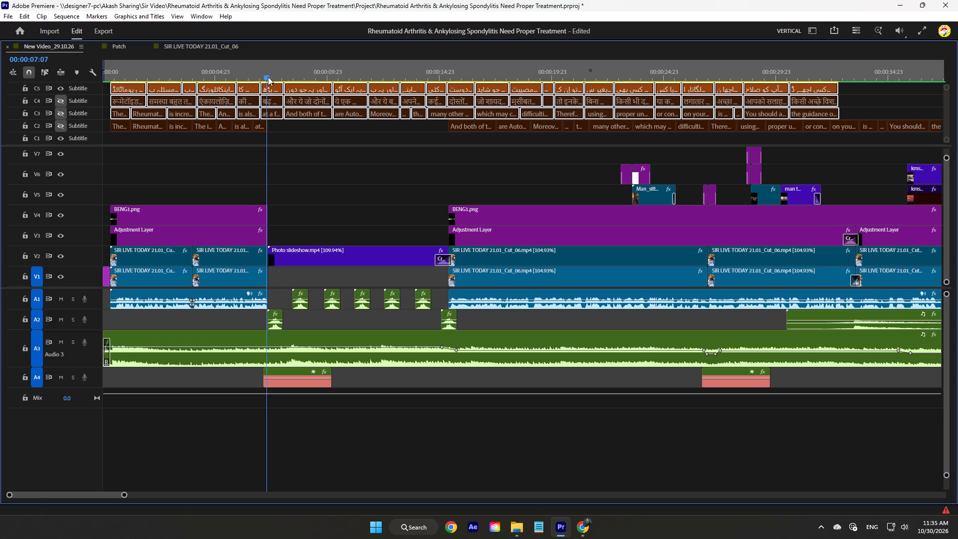
click(337, 150)
drag(879, 88, 875, 89)
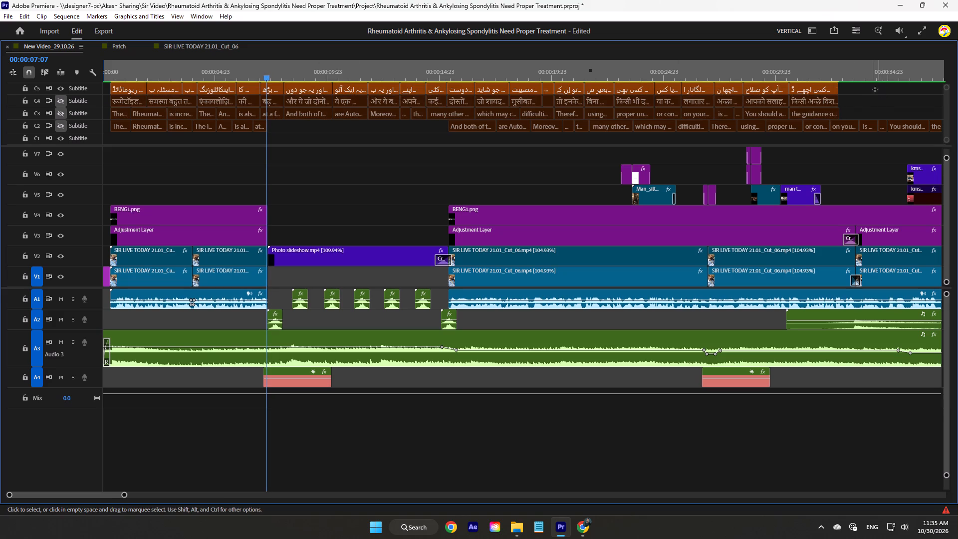
drag(875, 89, 302, 112)
drag(300, 88, 459, 88)
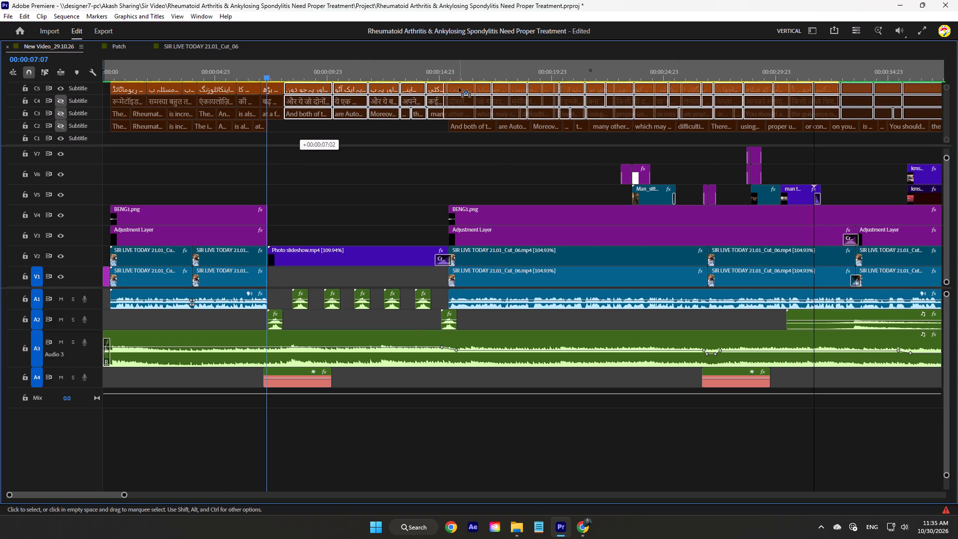
drag(459, 88, 465, 88)
Return to the sequence start, hide the Urdu caption track C5 and show the Hindi caption track C4.
drag(437, 79, 376, 87)
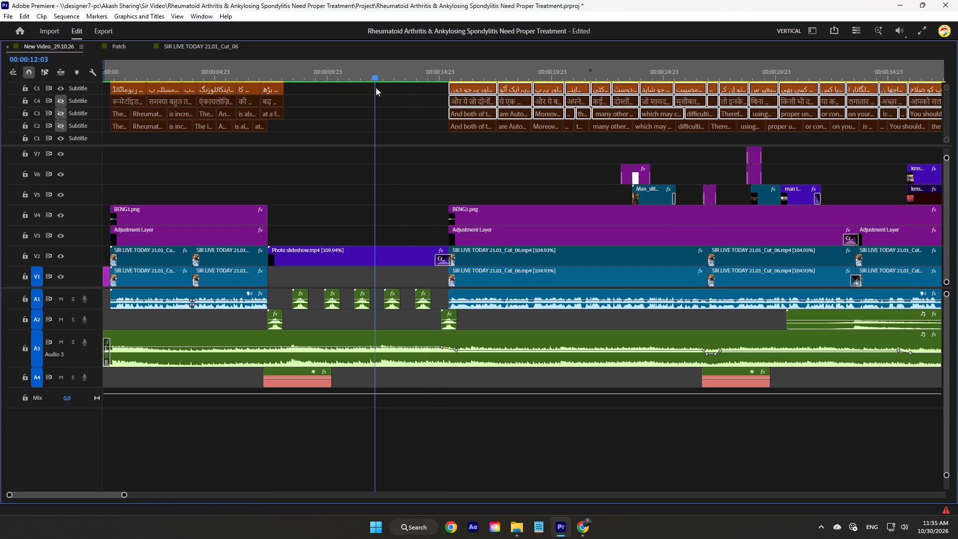
drag(376, 87, 47, 82)
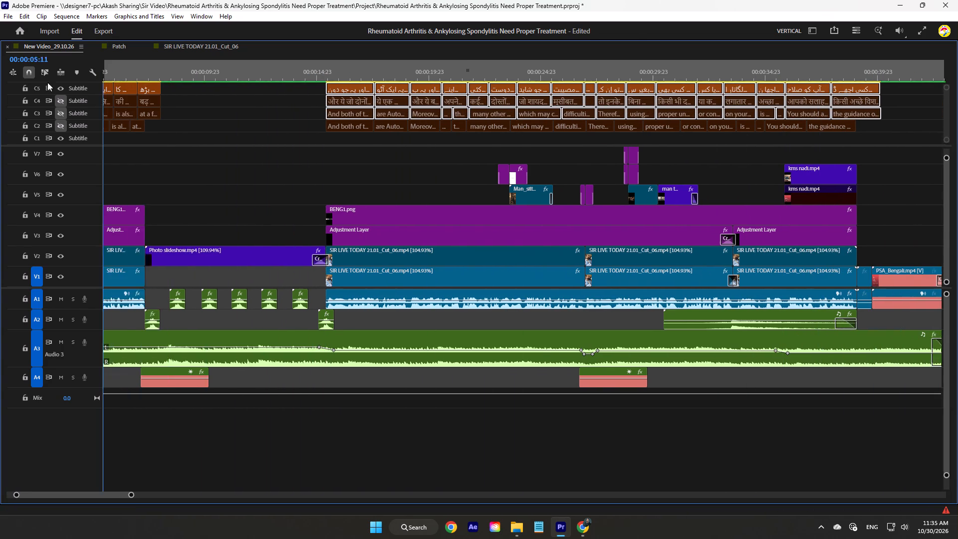
drag(47, 82, 30, 84)
click(215, 164)
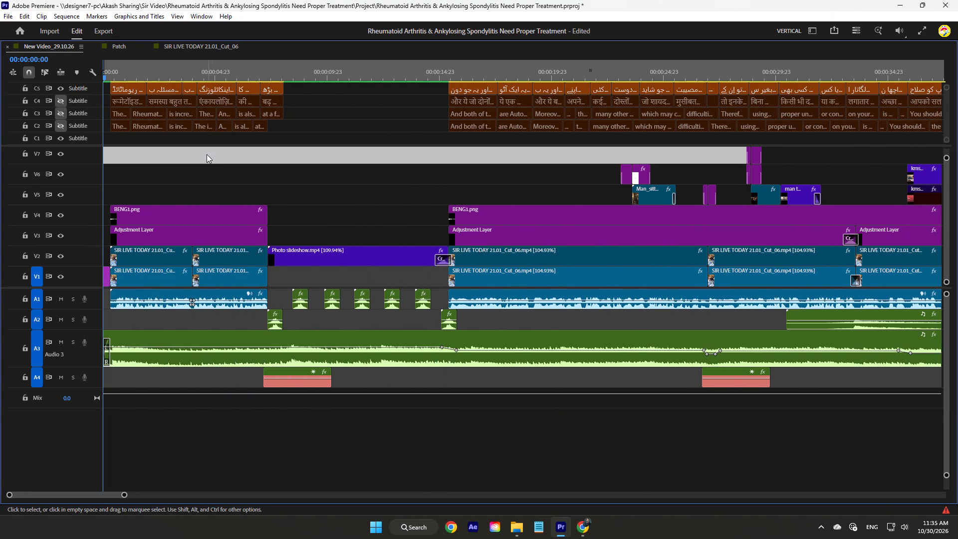
click(62, 85)
click(62, 102)
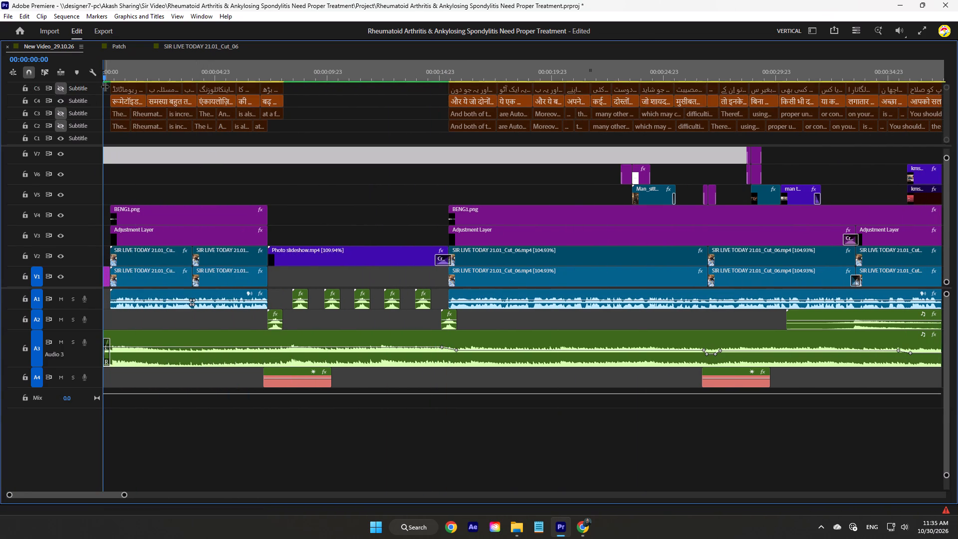
Play the opening captions from the sequence start and check the Hindi caption timing against the speech.
text(==)
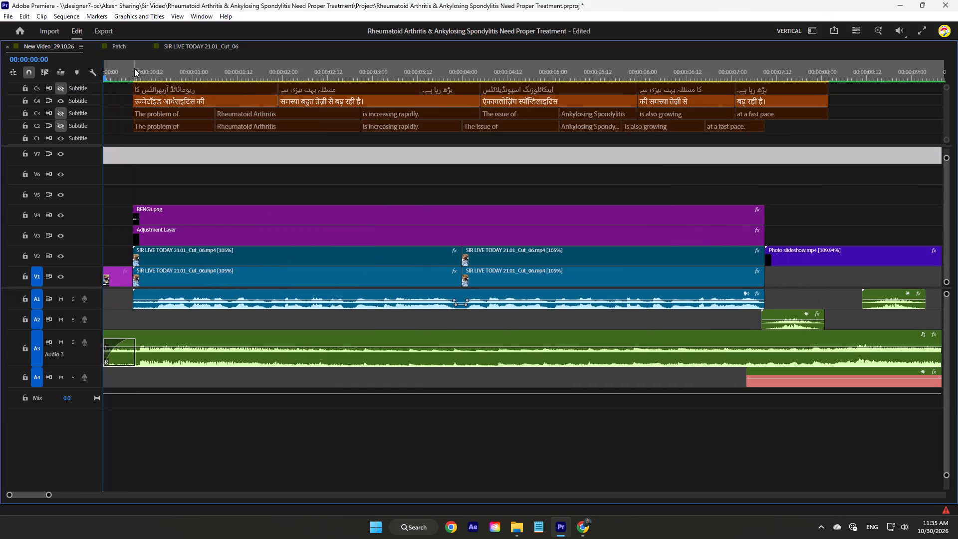
drag(134, 68, 118, 68)
key(space)
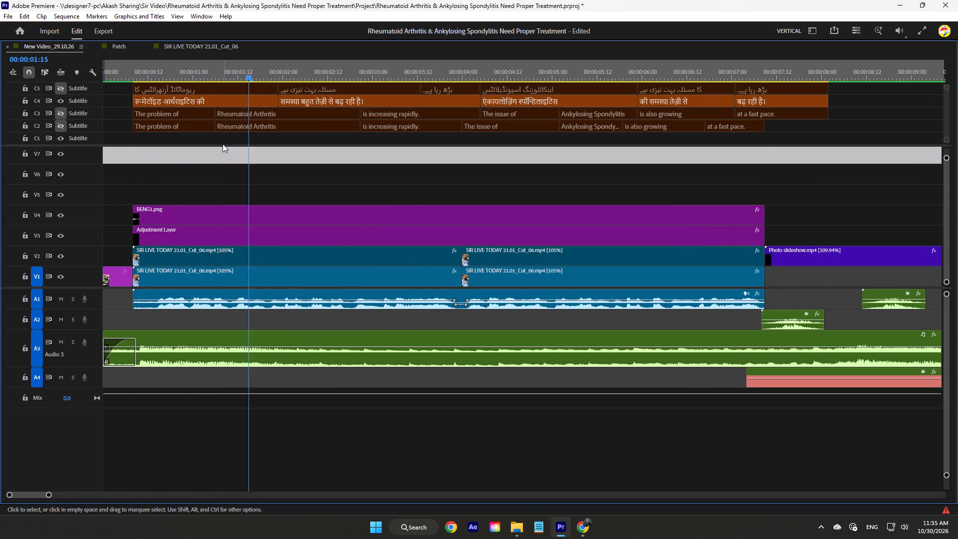
scroll(224, 142, down, 8)
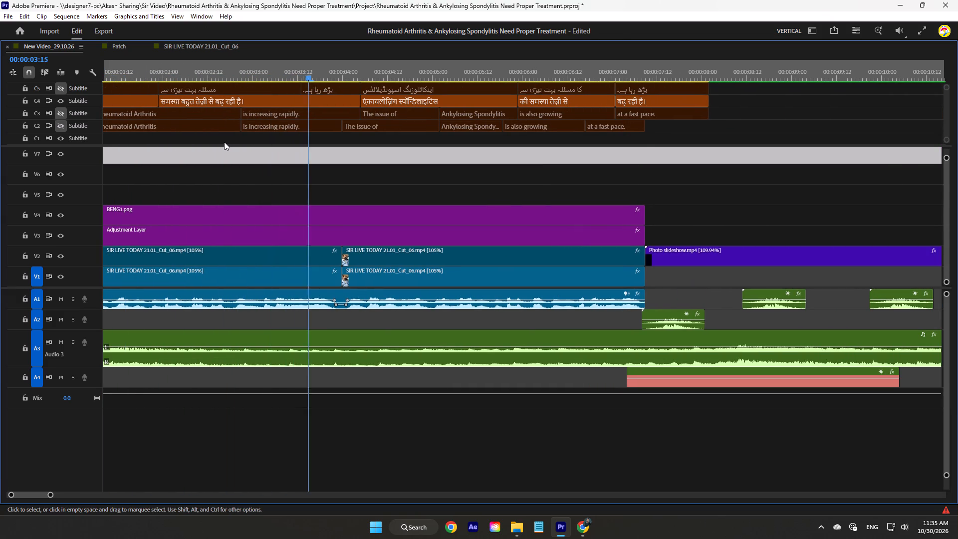
key(space)
key(space)
scroll(224, 141, down, 9)
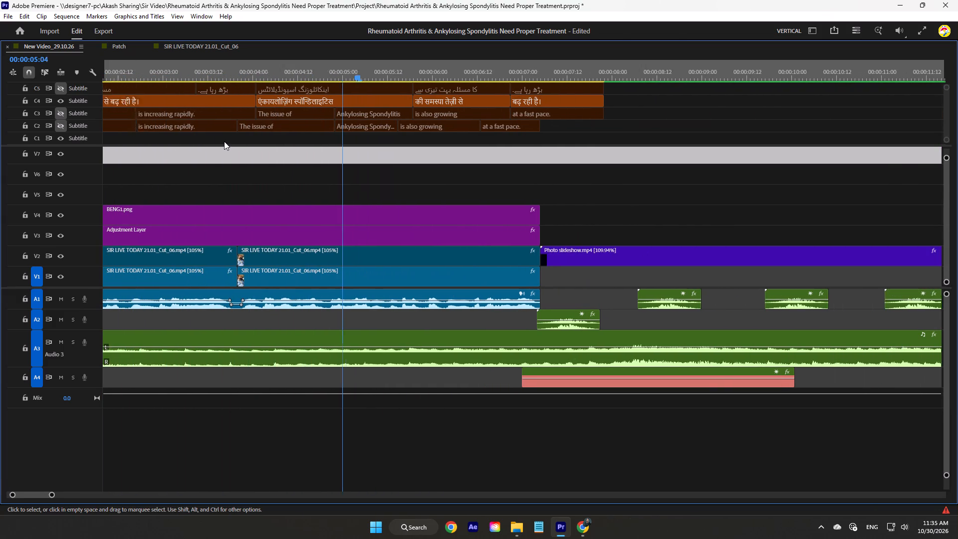
scroll(224, 141, down, 2)
key(space)
Move the boundary before the Hindi "की समस्या तेज़ी से" caption and its Urdu counterpart on C4 and C5 to 00:00:05:16.
drag(345, 74, 225, 72)
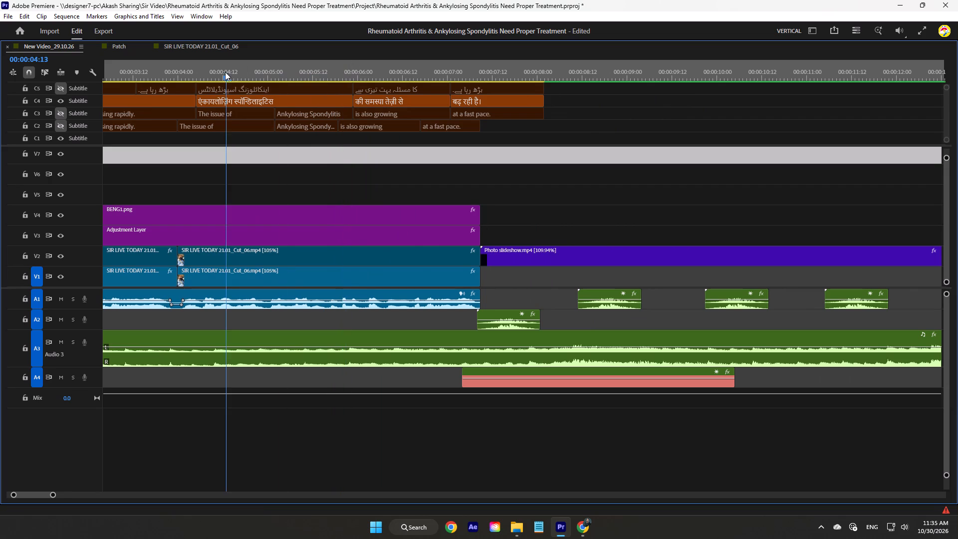
drag(225, 72, 221, 71)
key(space)
key(space)
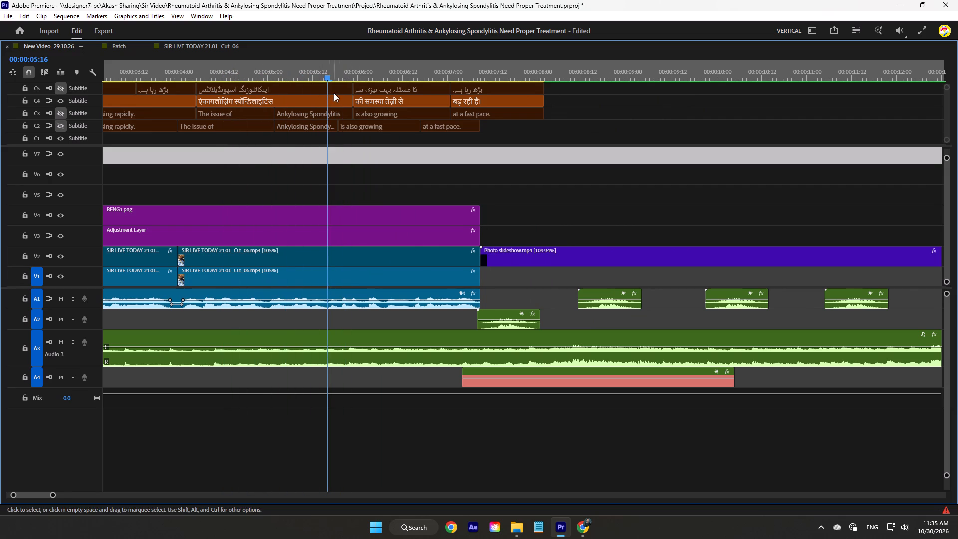
drag(349, 94, 324, 94)
drag(348, 97, 320, 96)
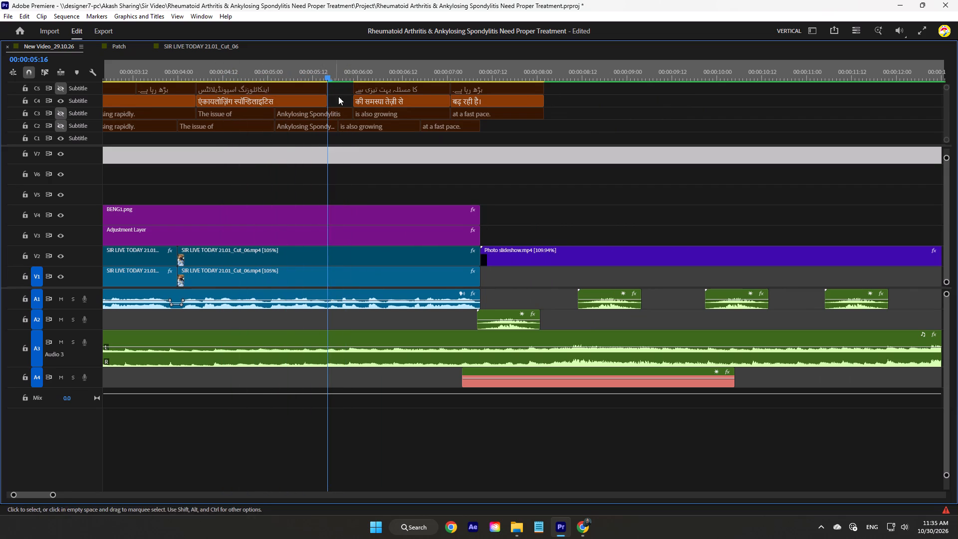
drag(352, 95, 299, 85)
drag(352, 86, 295, 82)
Trim the ends of "की समस्या तेज़ी से", its Urdu counterpart and the C3 "is also growing" caption to 00:00:06:18.
key(space)
key(space)
drag(450, 98, 400, 96)
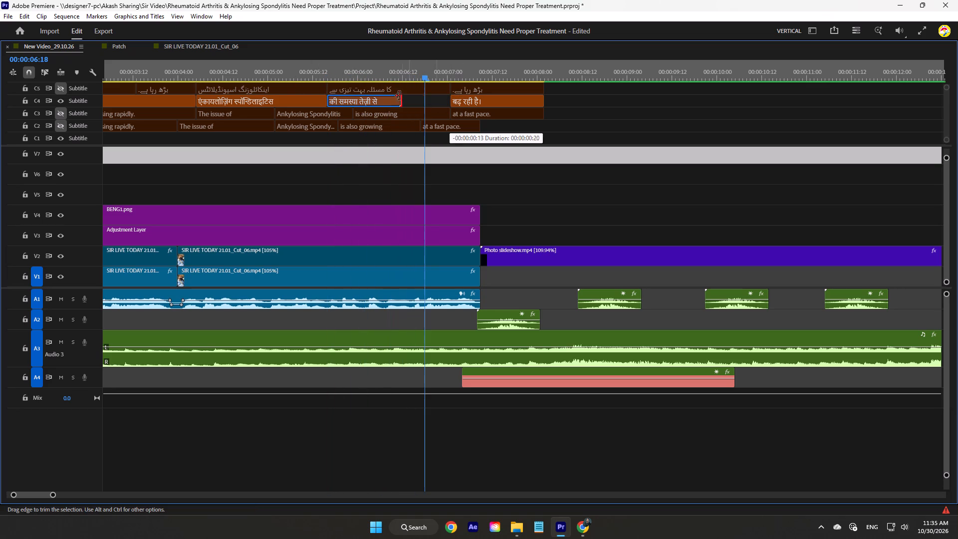
drag(400, 96, 424, 95)
drag(449, 84, 397, 84)
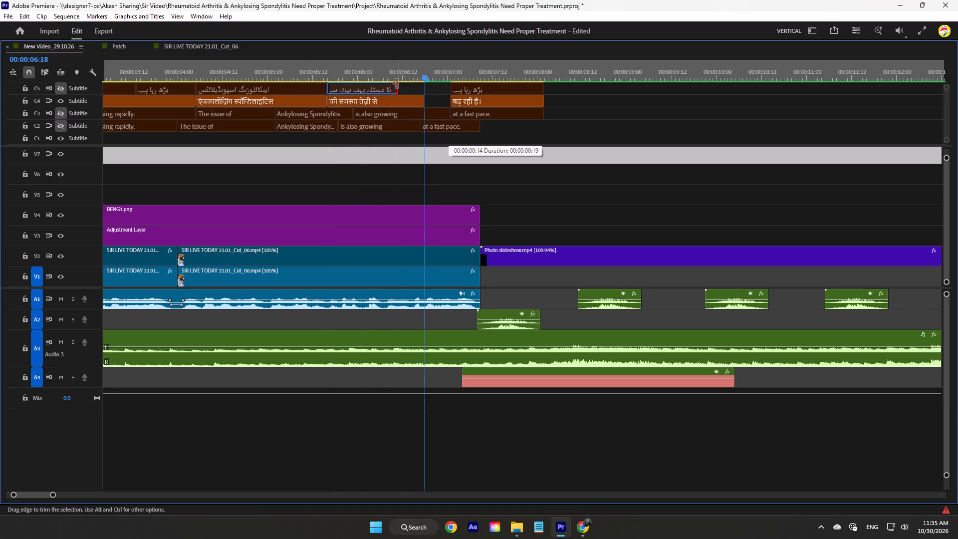
drag(397, 84, 425, 84)
drag(577, 86, 516, 86)
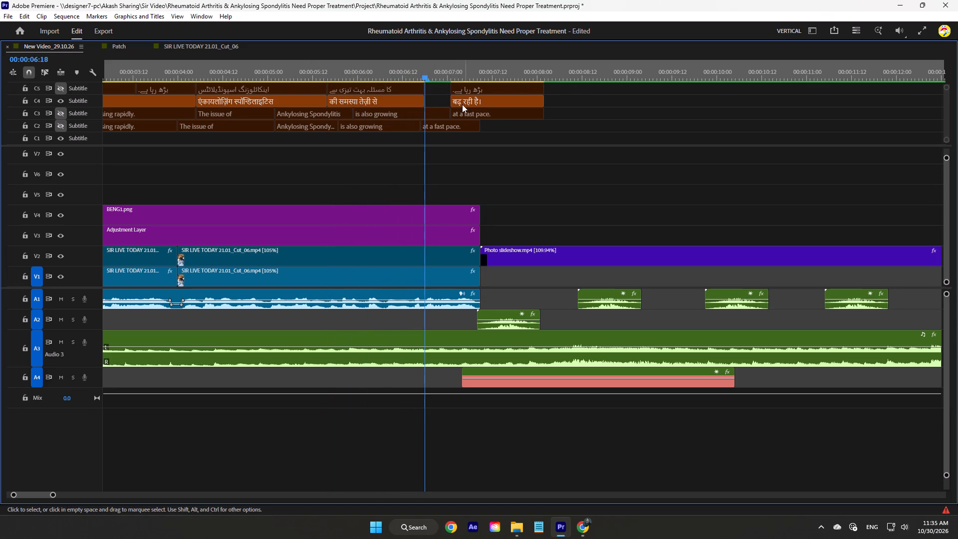
drag(445, 109, 421, 109)
Move the "at a fast pace." captions on C3 to C5 to 00:00:06:18 and trim their ends to the photo slideshow's start.
drag(439, 86, 494, 110)
drag(487, 98, 462, 95)
drag(519, 84, 483, 84)
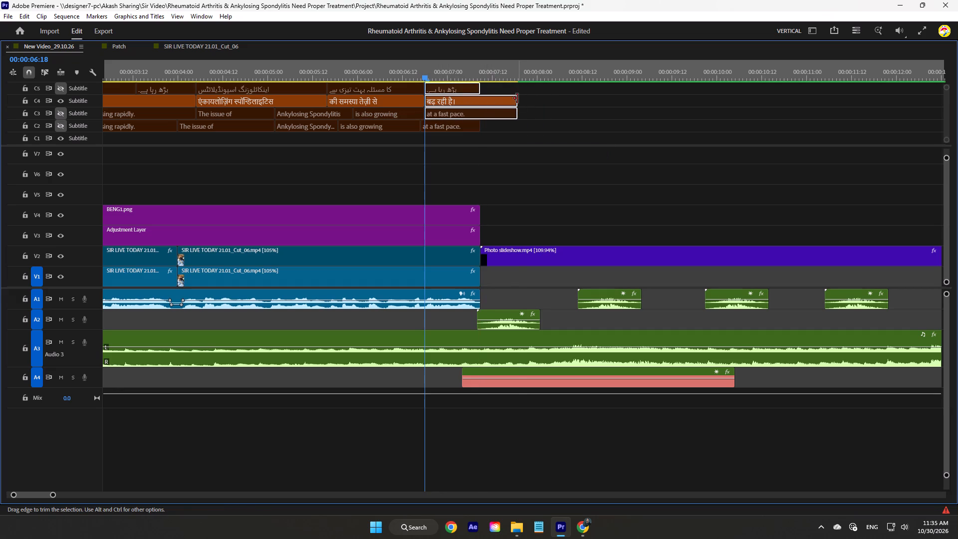
drag(517, 98, 484, 98)
drag(518, 112, 480, 112)
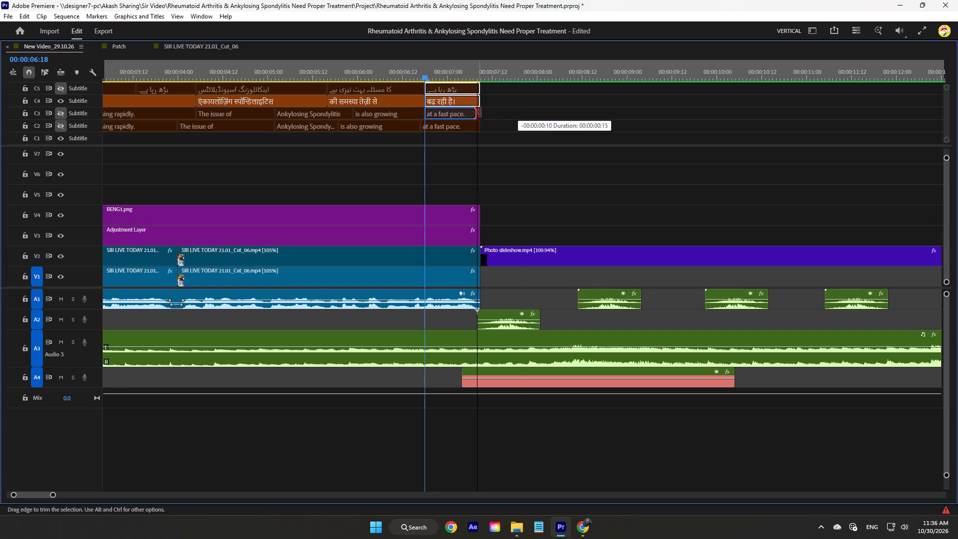
drag(480, 112, 481, 112)
click(507, 114)
Replay the retimed captions leading into the photo slideshow and save the project.
drag(443, 69, 385, 70)
key(space)
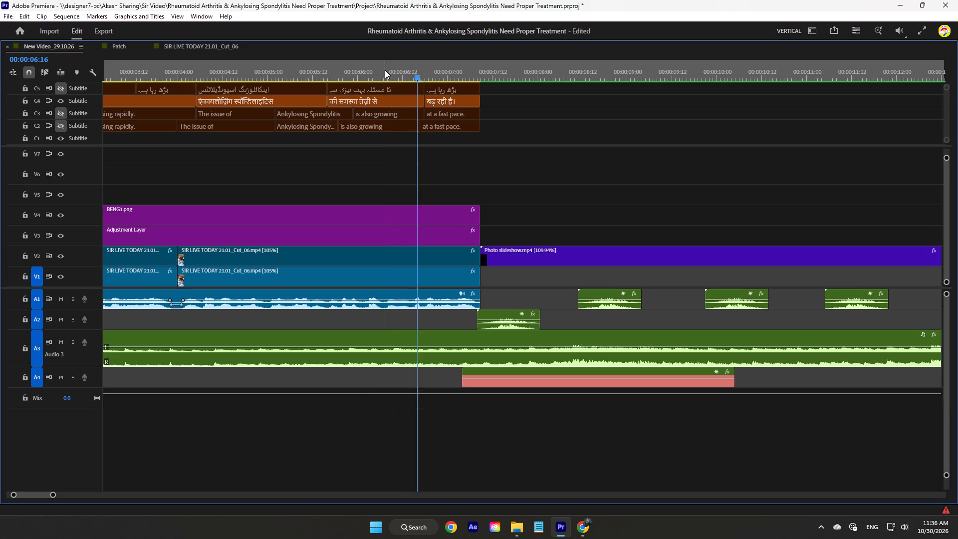
key(space)
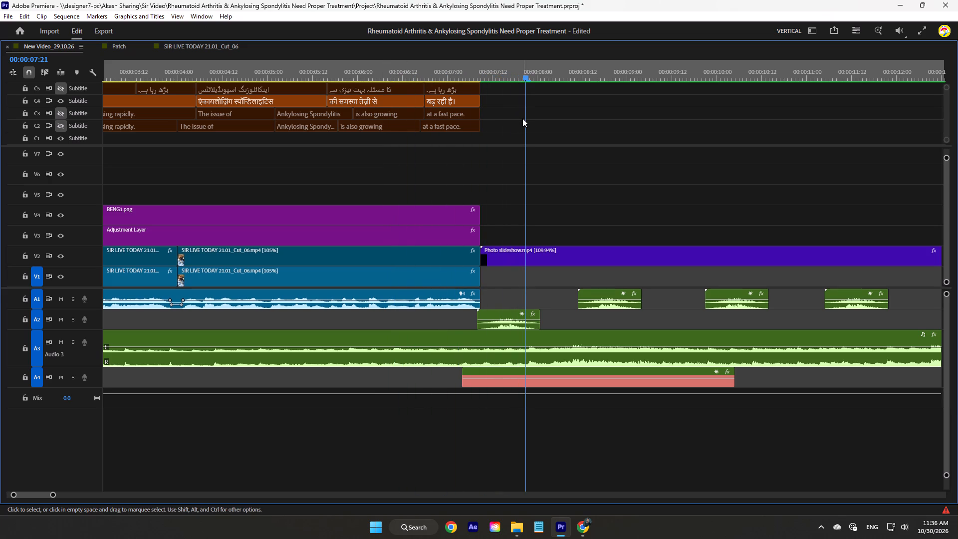
key(ctrl+s)
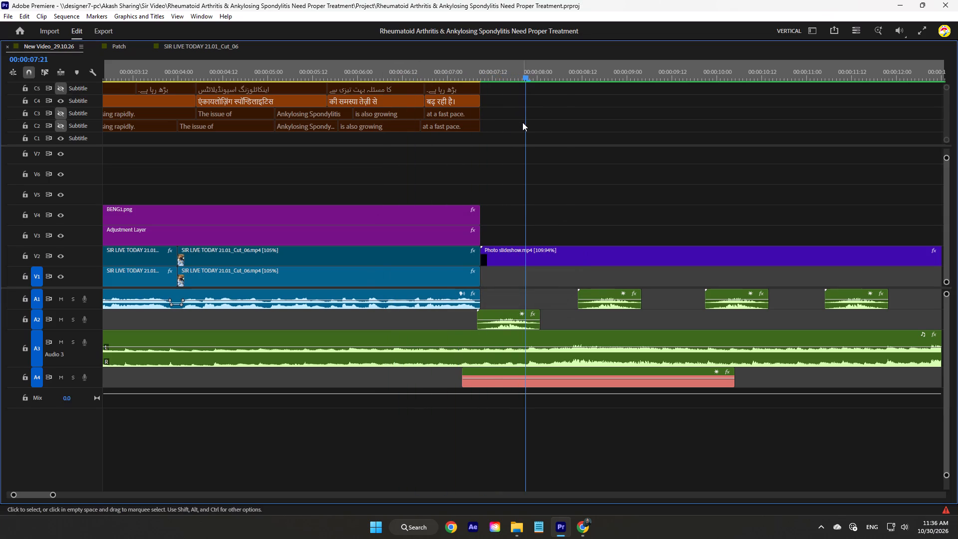
Play the sequence from just before the "And both of these diseases" captions to check their timing against the speech.
scroll(523, 126, down, 20)
scroll(523, 126, down, 3)
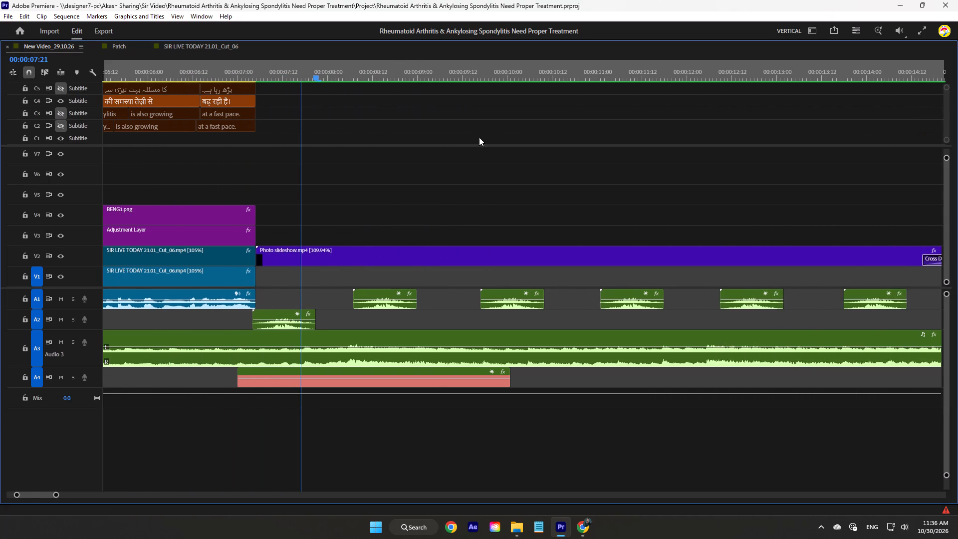
scroll(479, 137, down, 20)
scroll(479, 137, down, 13)
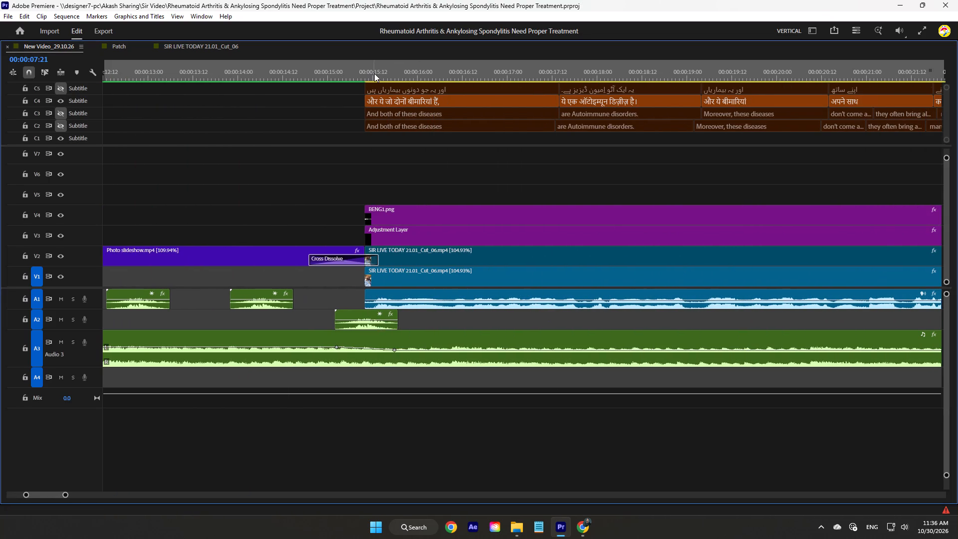
drag(368, 73, 358, 73)
key(ctrl+s)
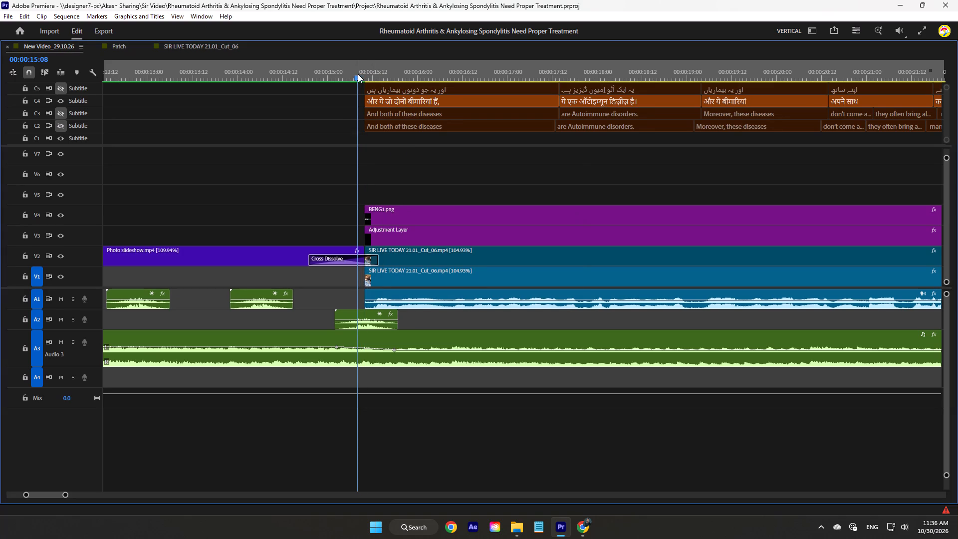
key(space)
scroll(346, 92, down, 9)
scroll(322, 156, down, 10)
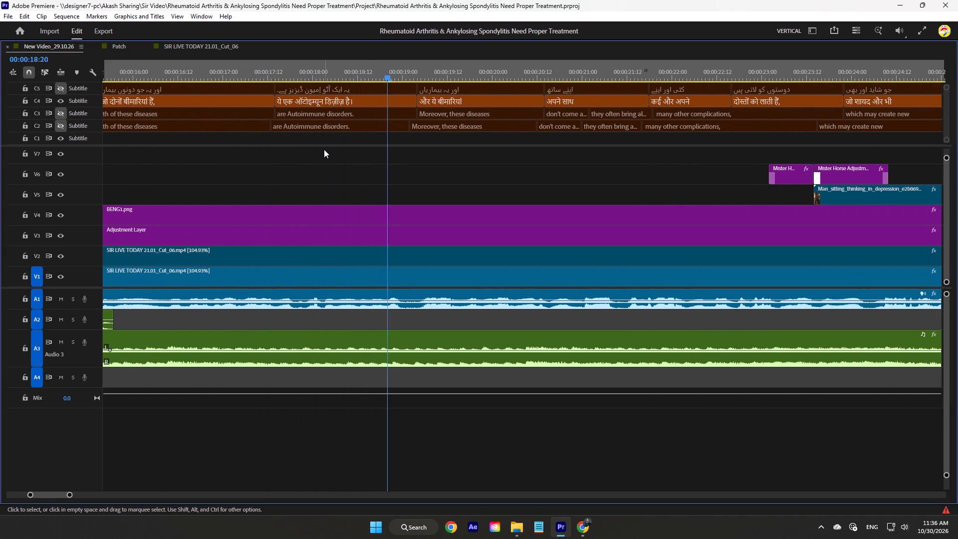
scroll(324, 149, down, 5)
scroll(462, 151, down, 9)
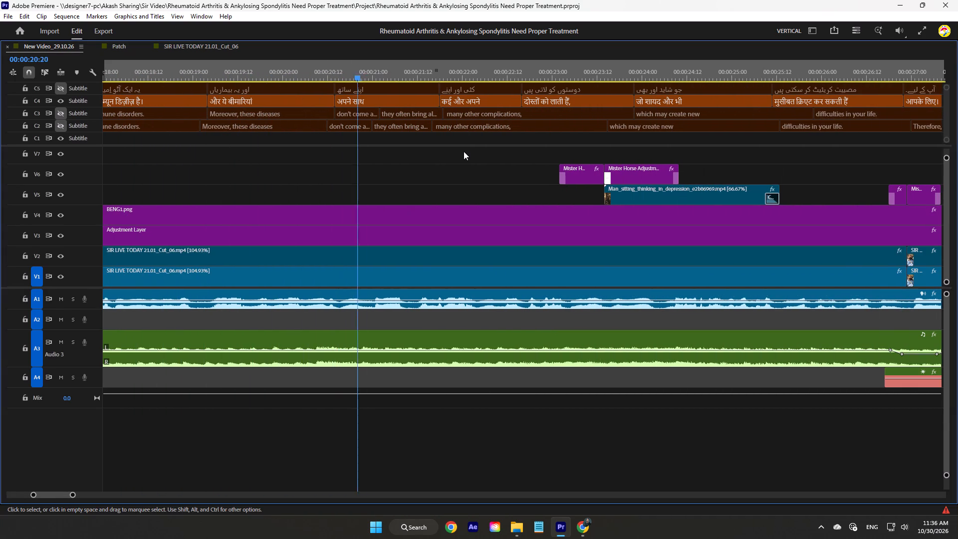
scroll(464, 151, down, 11)
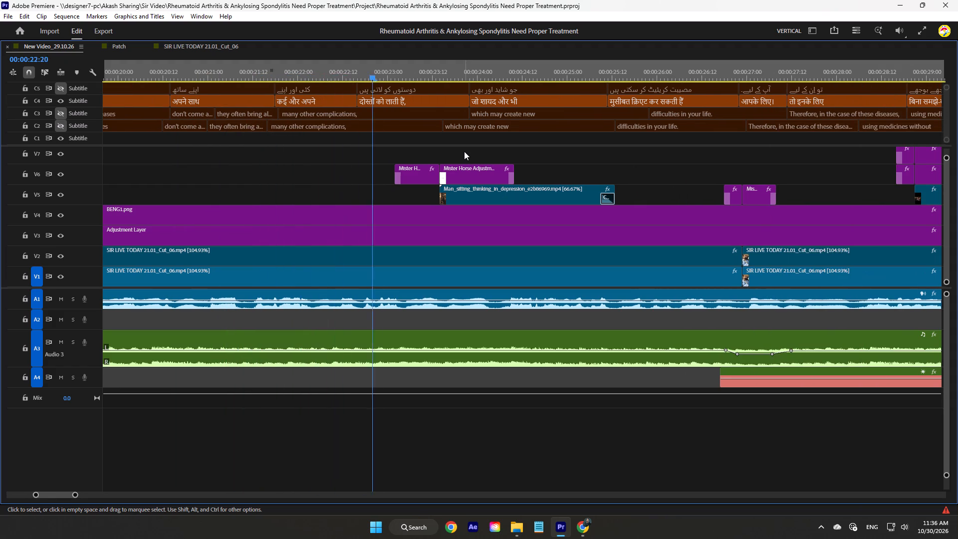
scroll(464, 151, down, 5)
key(space)
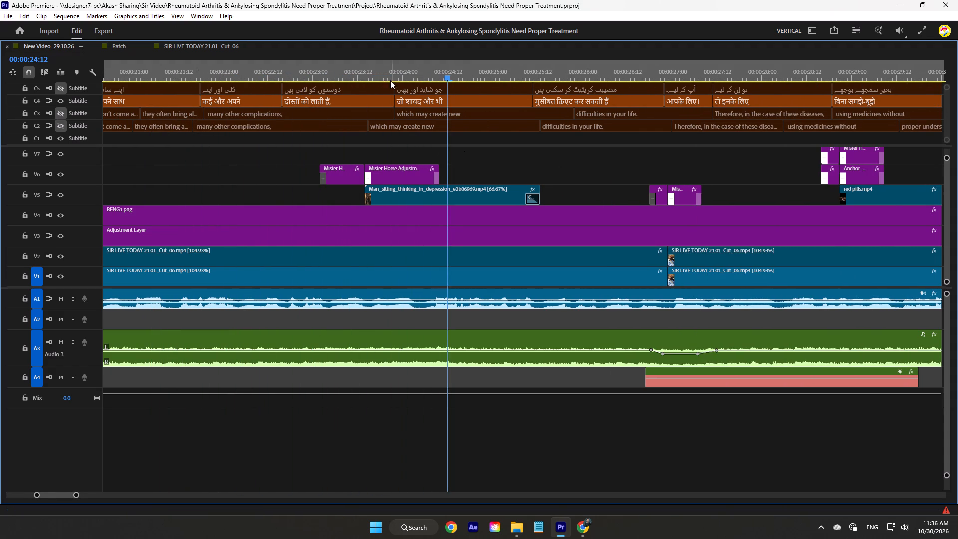
Trim the ends of "दोस्तों को लाती हैं,", its Urdu counterpart and the C3 "many other complications," caption to 00:00:23:18.
drag(370, 70, 314, 70)
key(space)
key(space)
drag(394, 97, 379, 96)
drag(392, 88, 380, 84)
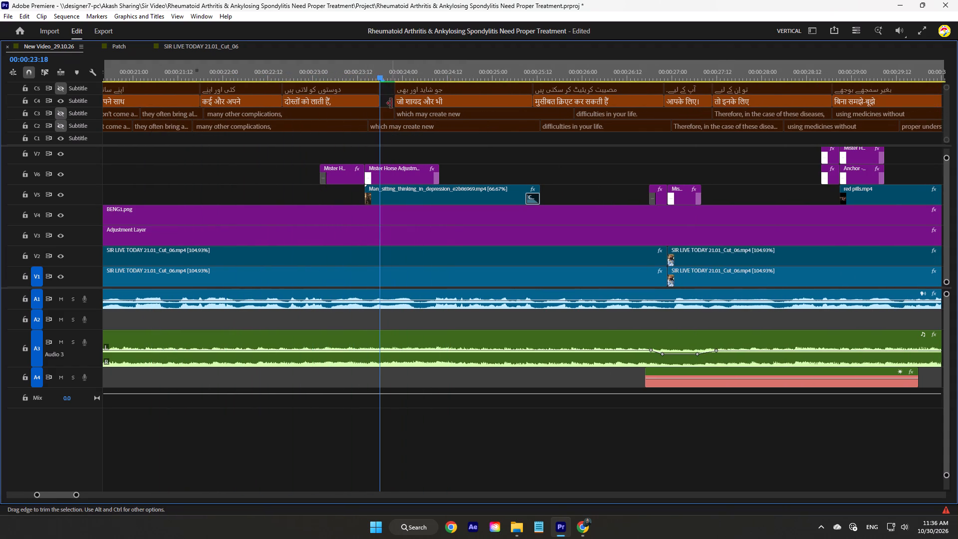
click(391, 106)
drag(395, 112, 381, 110)
Shift the C4 and C5 captions from "जो शायद और भी" onward earlier so they start at 00:00:23:18.
drag(387, 89, 436, 84)
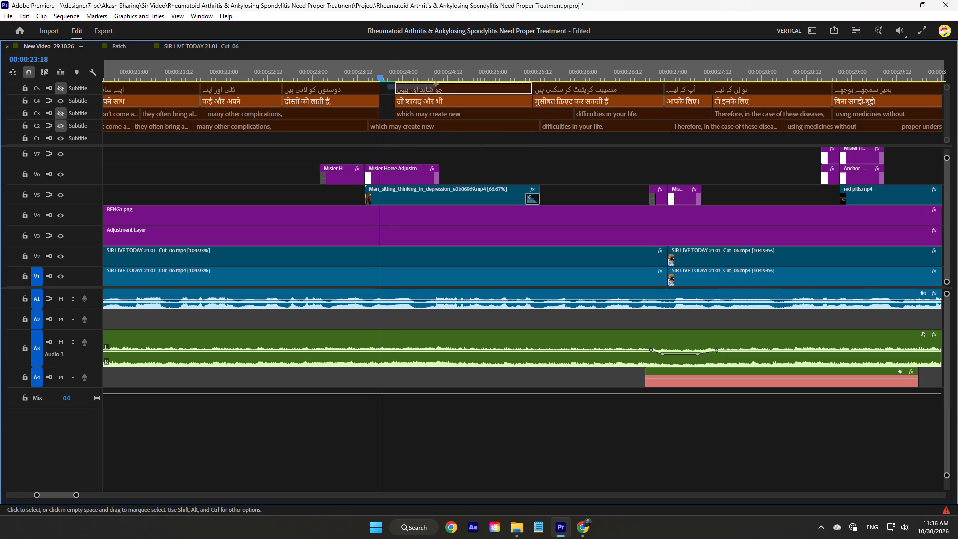
drag(436, 84, 469, 110)
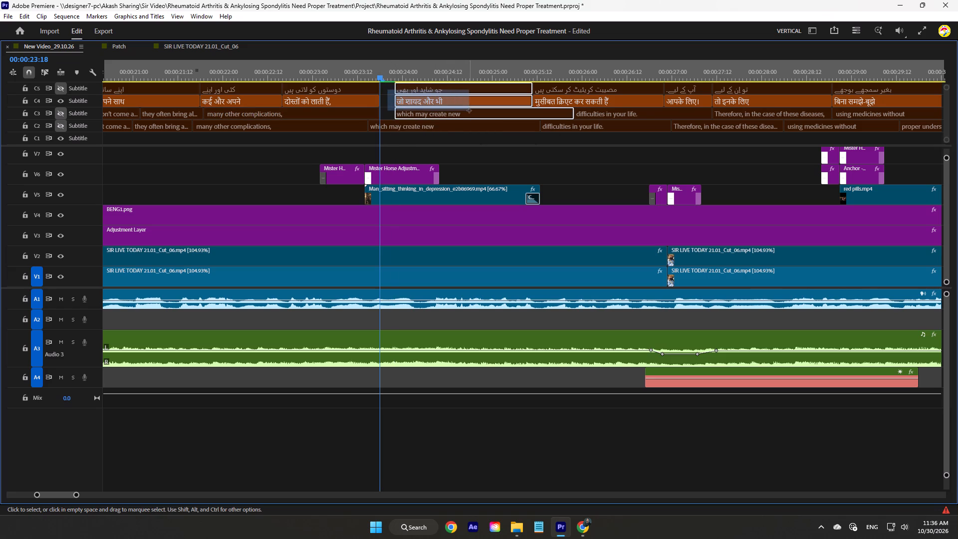
drag(469, 110, 499, 109)
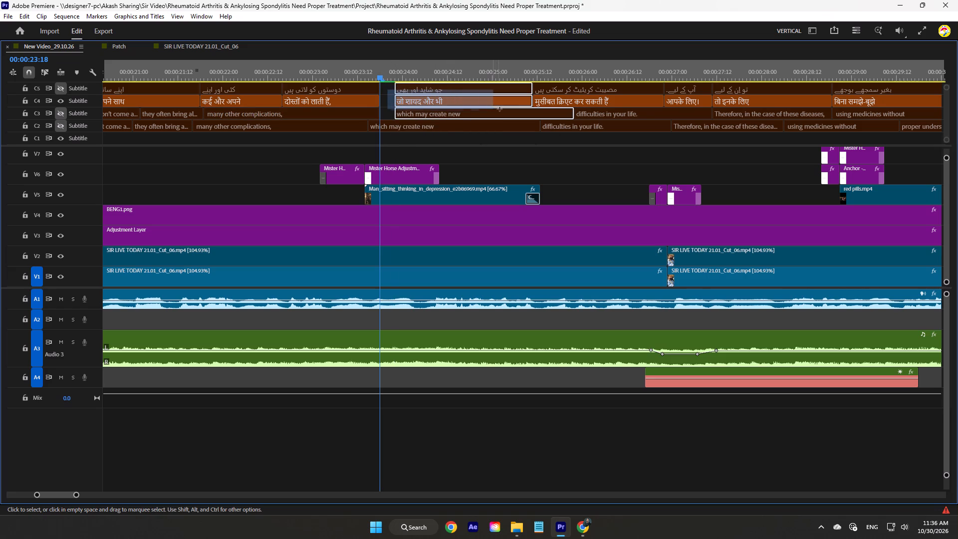
drag(499, 109, 672, 105)
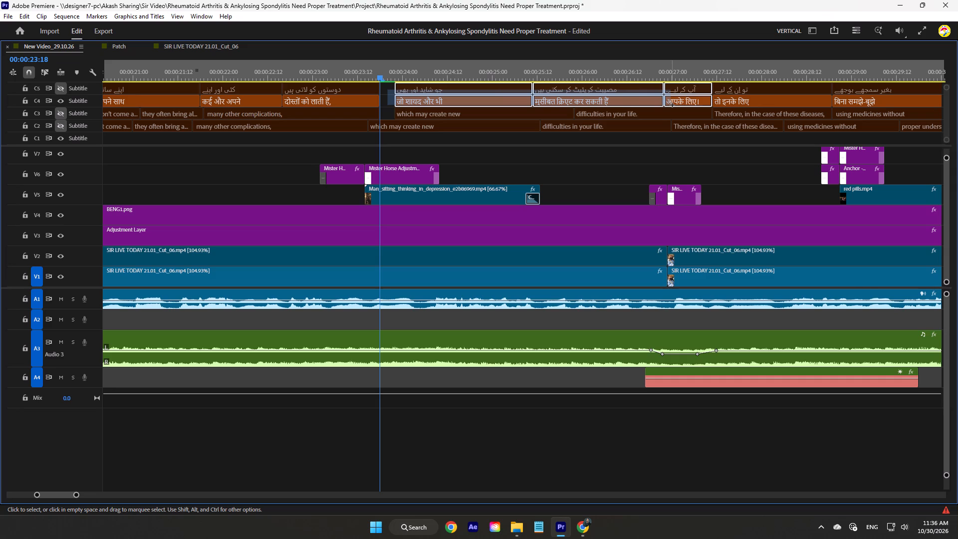
drag(672, 105, 925, 95)
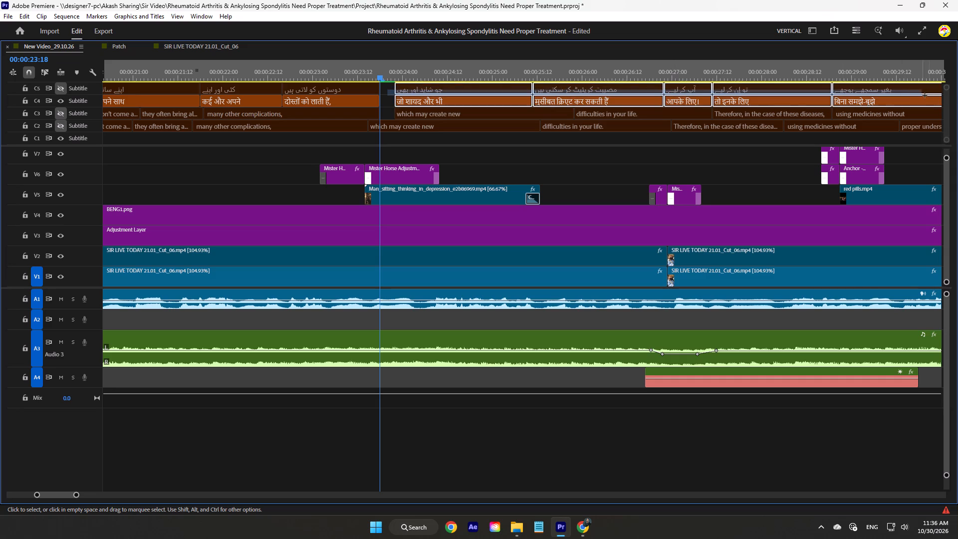
drag(925, 95, 875, 98)
scroll(547, 119, up, 20)
scroll(547, 119, up, 17)
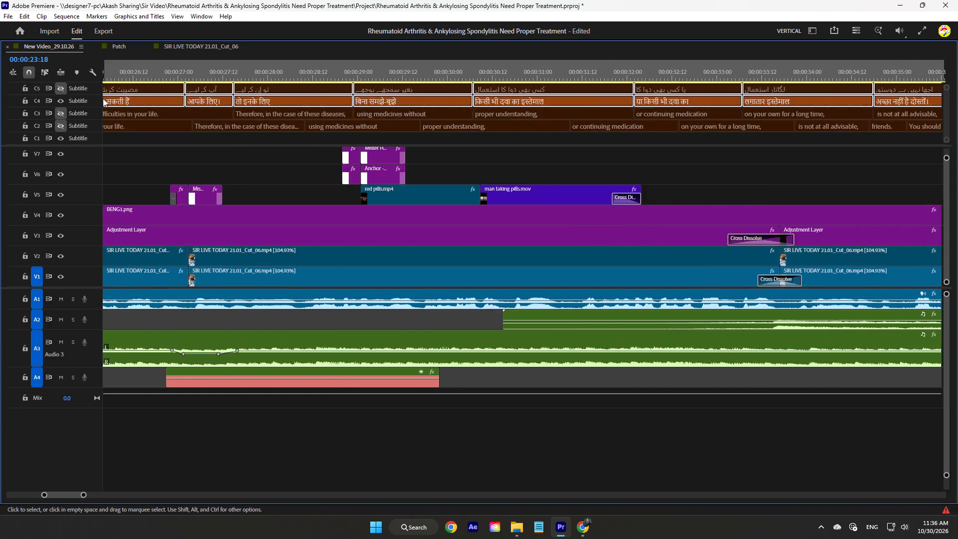
scroll(103, 98, up, 18)
drag(254, 86, 247, 85)
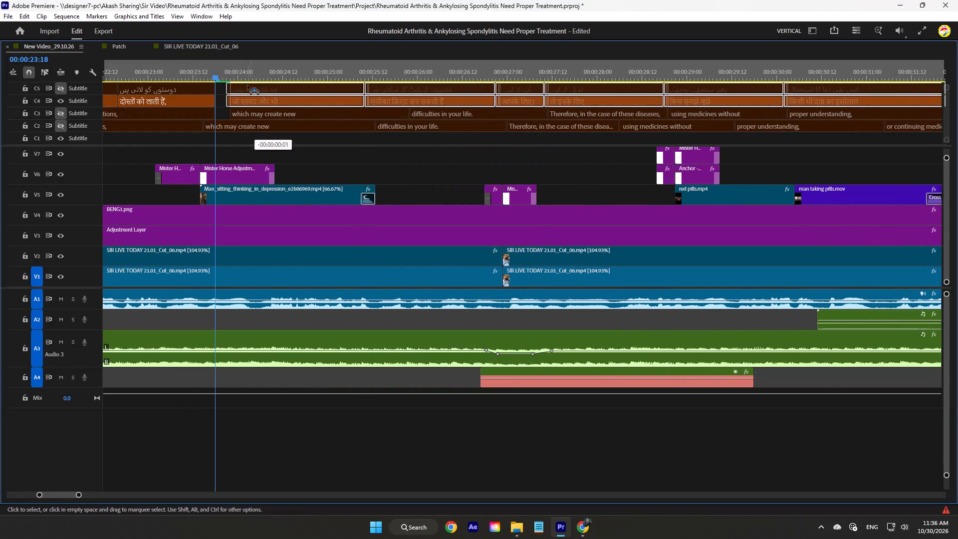
drag(247, 85, 239, 85)
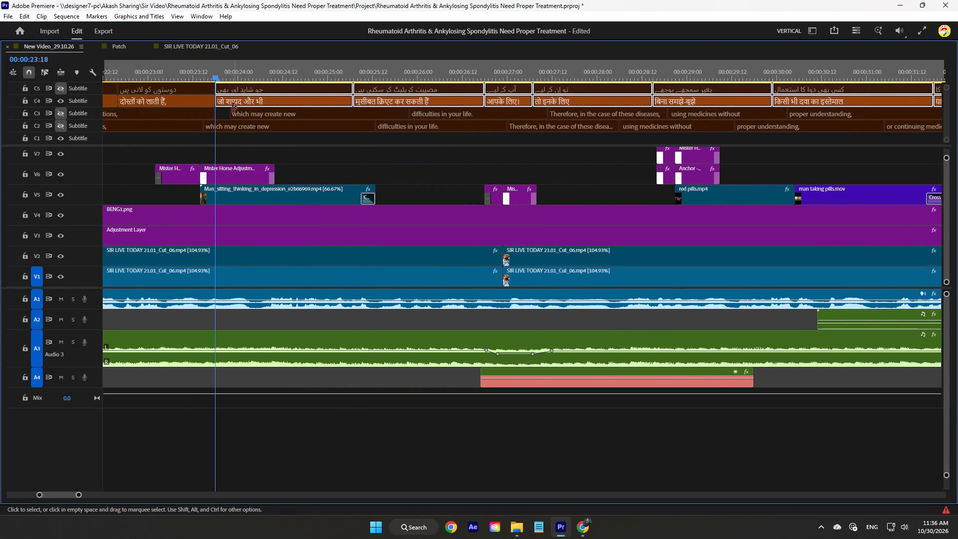
Extend the start of the C3 "which may create new" caption back to 00:00:23:18.
drag(232, 109, 208, 109)
click(237, 140)
Move the cut between "जो शायद और भी" and "मुसीबत क्रिएट कर सकती हैं", and its Urdu counterpart, earlier to 00:00:25:06.
key(space)
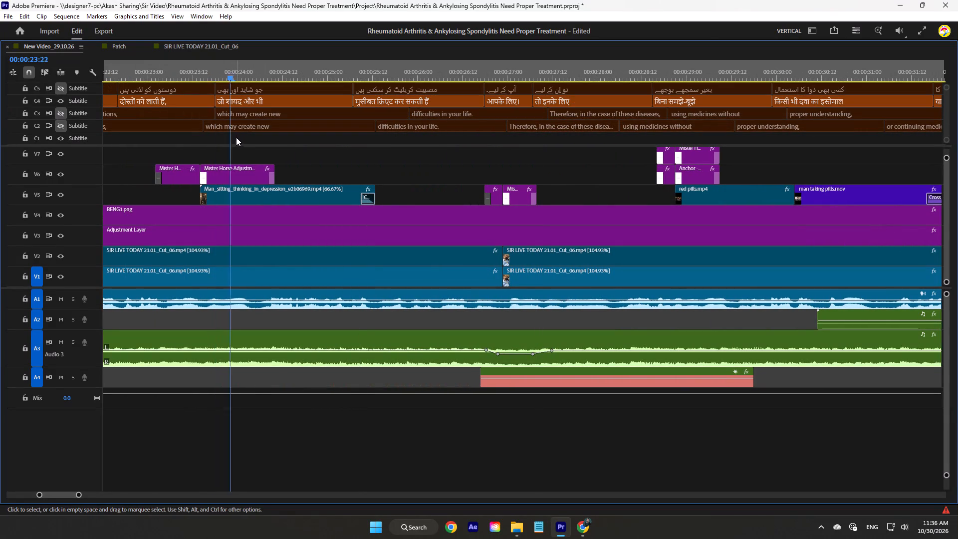
scroll(236, 136, down, 6)
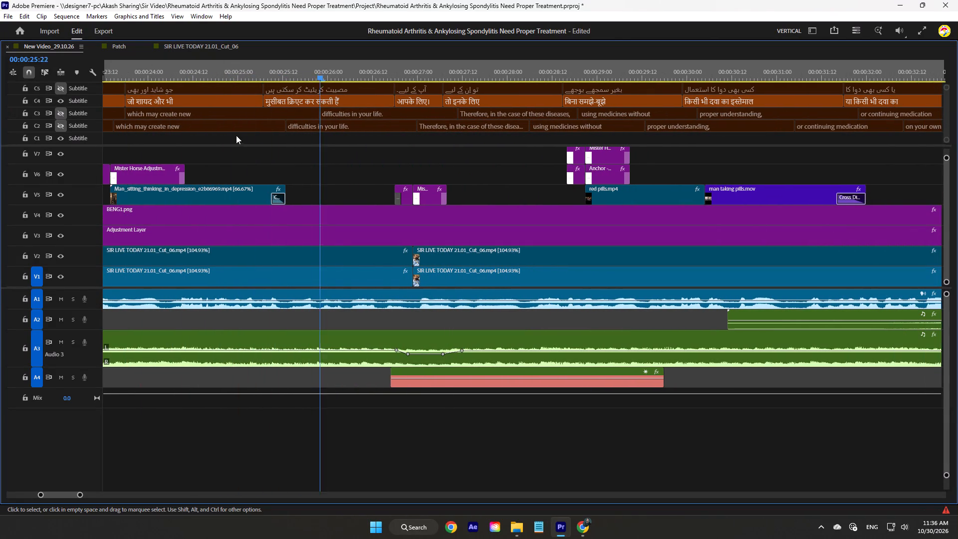
key(space)
drag(236, 73, 218, 72)
key(space)
key(space)
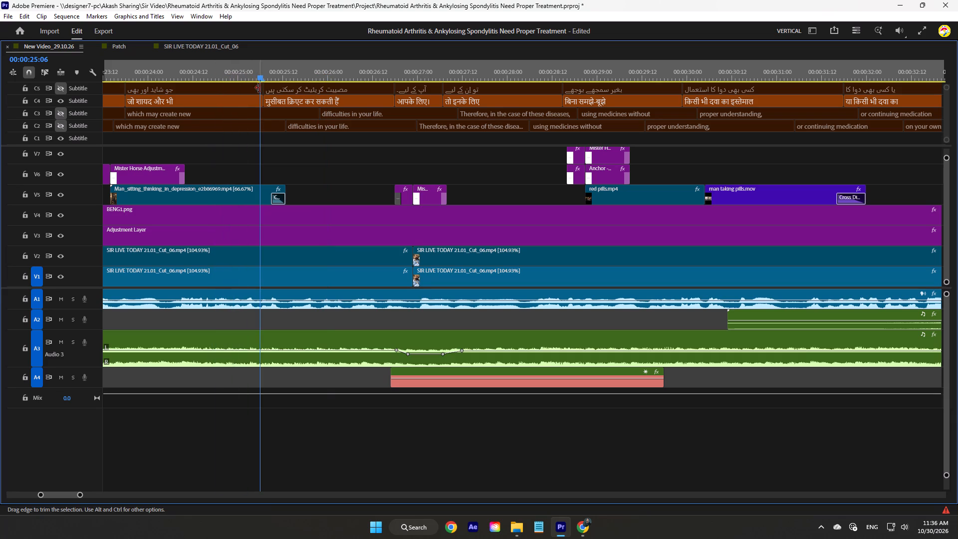
drag(261, 97, 256, 96)
drag(262, 89, 261, 89)
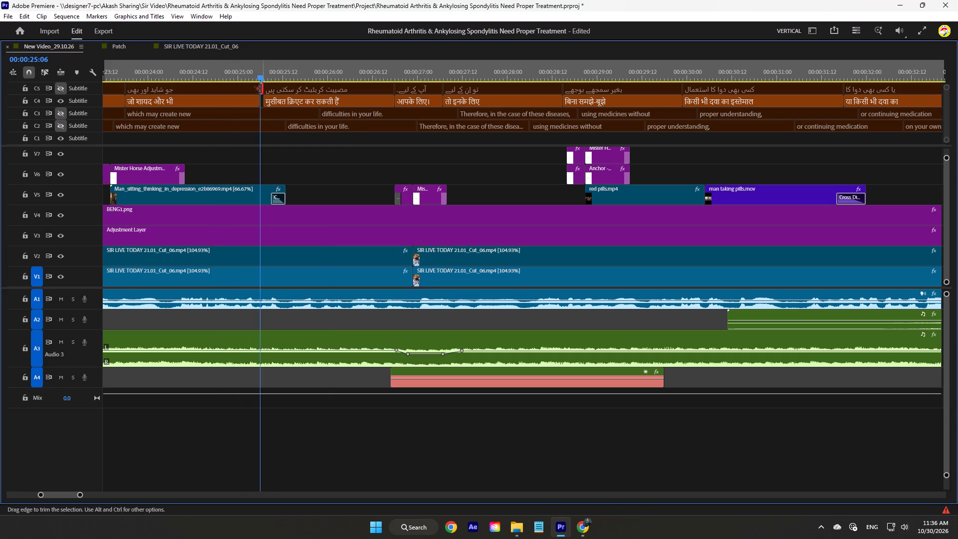
drag(261, 89, 256, 87)
click(263, 88)
click(264, 86)
drag(264, 100, 254, 98)
Move the cut between "आपके लिए।" and "तो इनके लिए" on C4, and its Urdu counterpart on C5, earlier to 00:00:27:02.
key(space)
scroll(274, 115, down, 2)
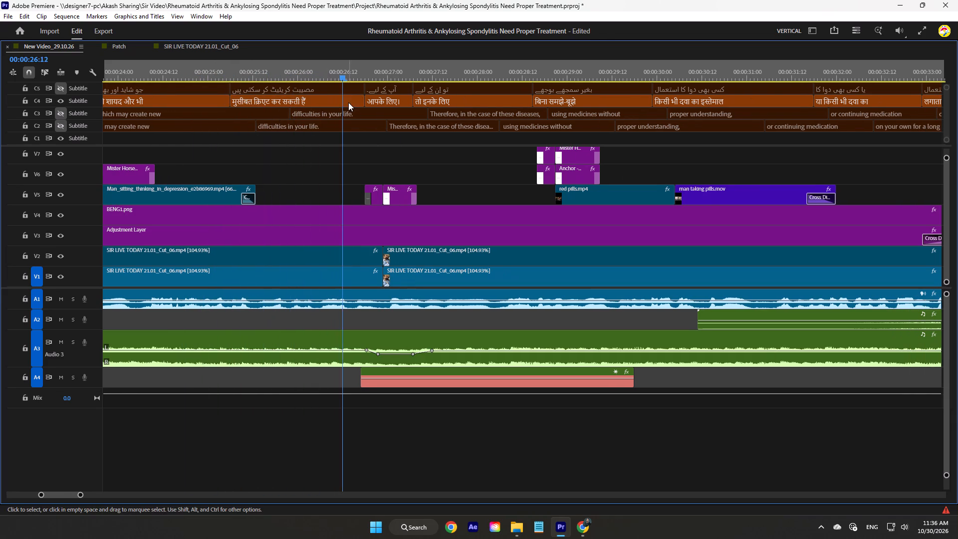
key(space)
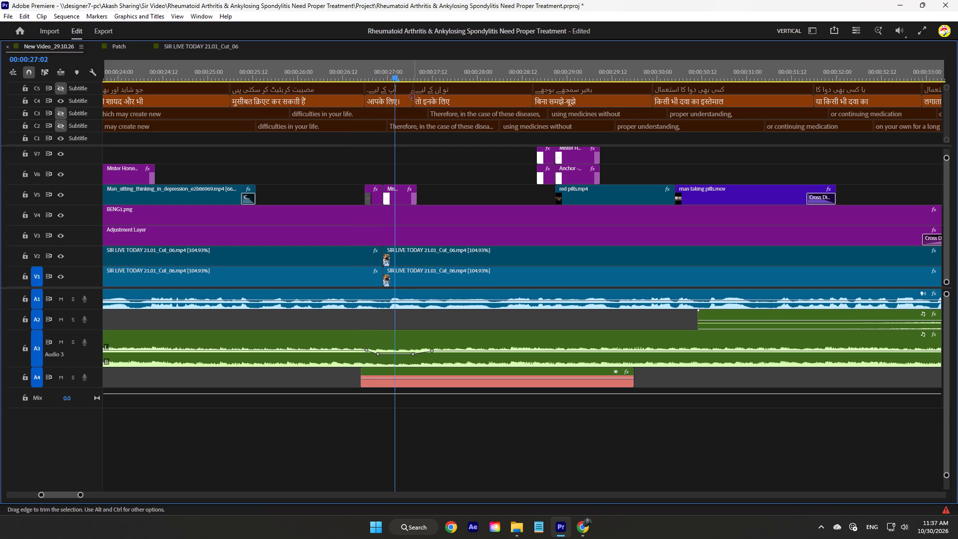
drag(411, 96, 394, 96)
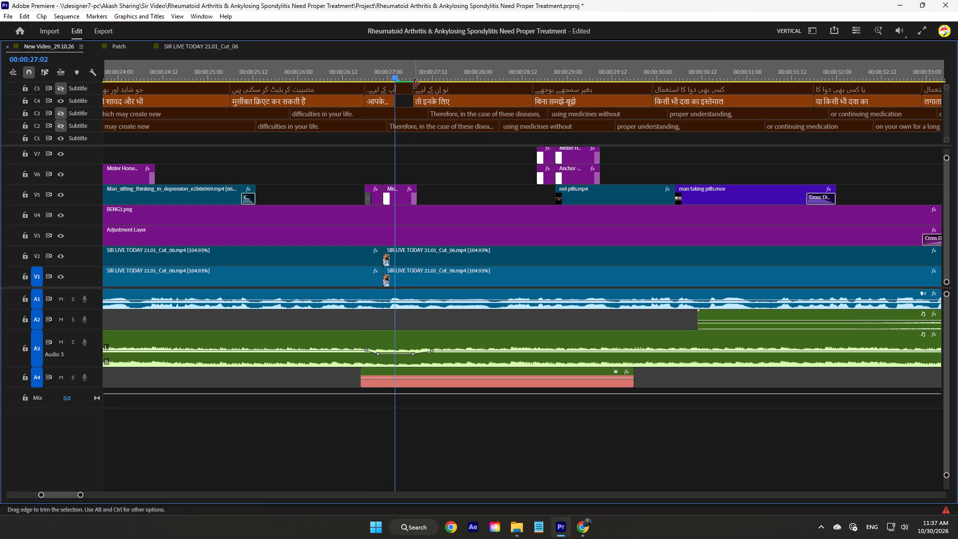
drag(413, 85, 374, 86)
drag(376, 85, 390, 86)
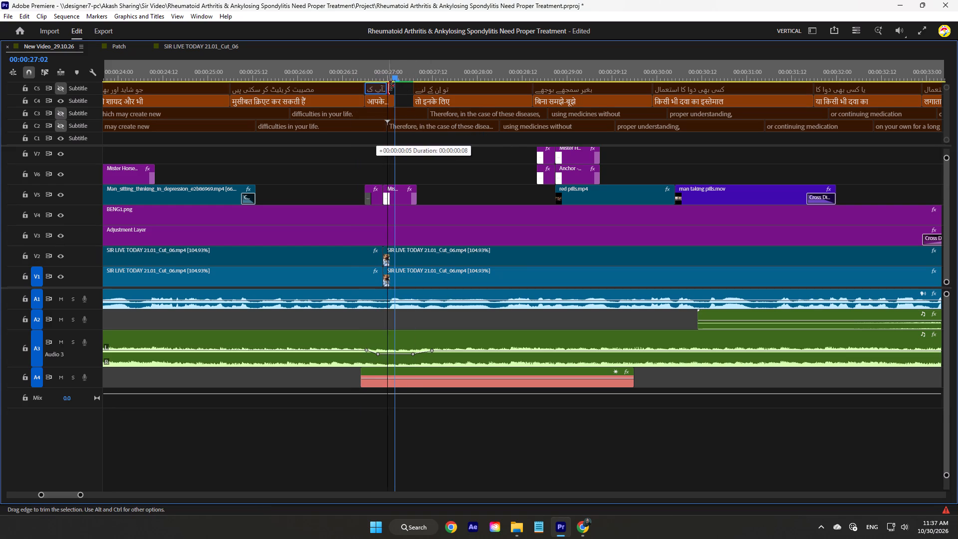
drag(390, 86, 393, 86)
drag(410, 86, 374, 84)
drag(416, 96, 368, 95)
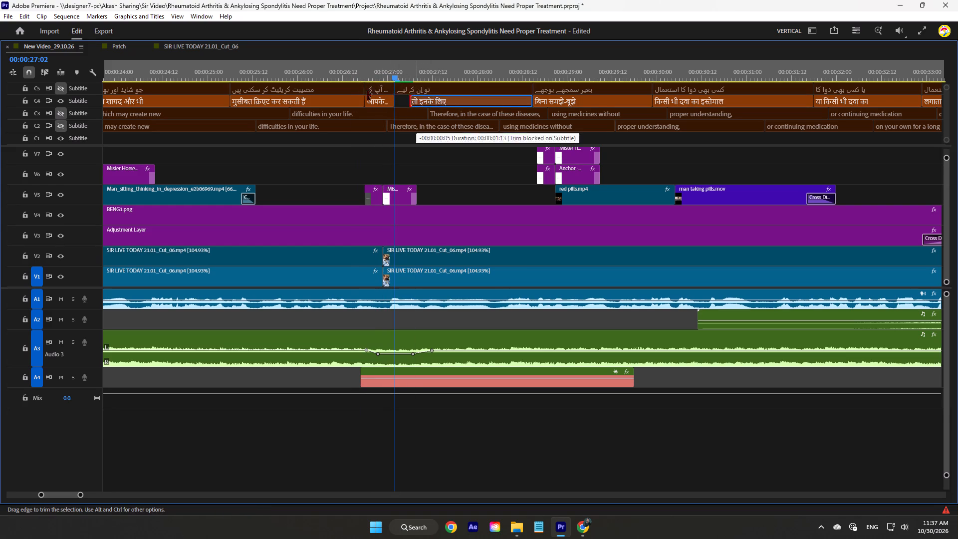
drag(368, 95, 361, 95)
Move the cut between "तो इनके लिए" and "बिना समझे-बूझे" on C4, and its Urdu counterpart on C5, earlier to 00:00:28:08.
key(space)
scroll(361, 98, down, 14)
key(space)
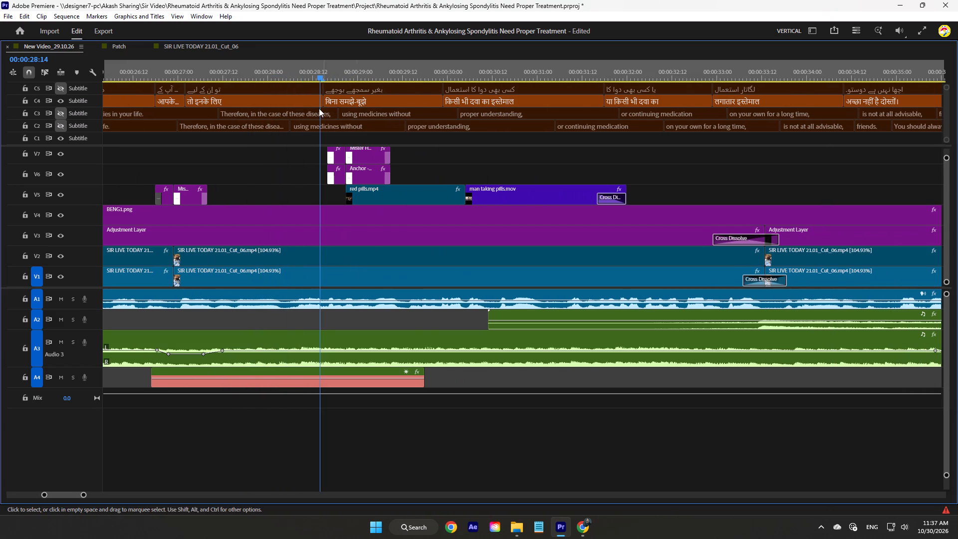
drag(312, 77, 265, 78)
key(space)
key(space)
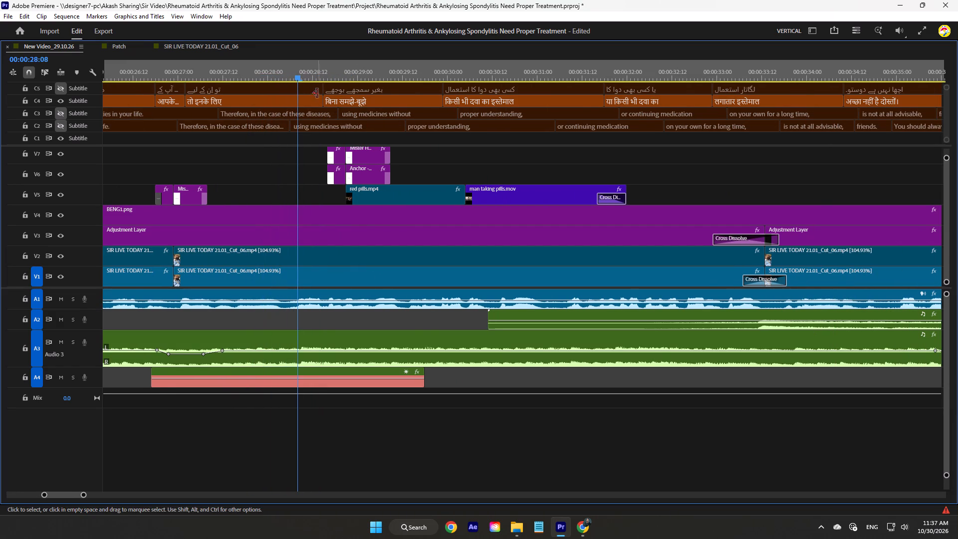
drag(318, 98, 295, 94)
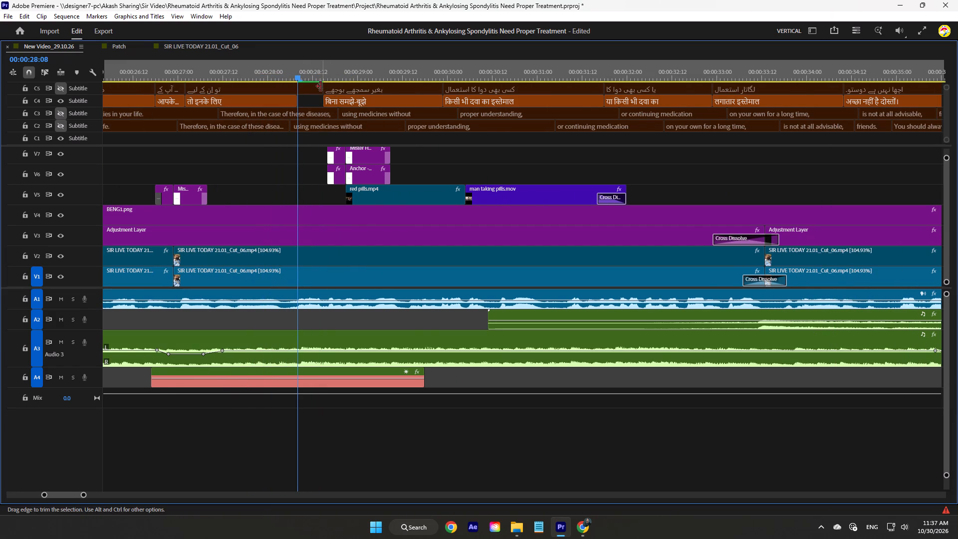
drag(321, 86, 297, 85)
drag(321, 86, 284, 88)
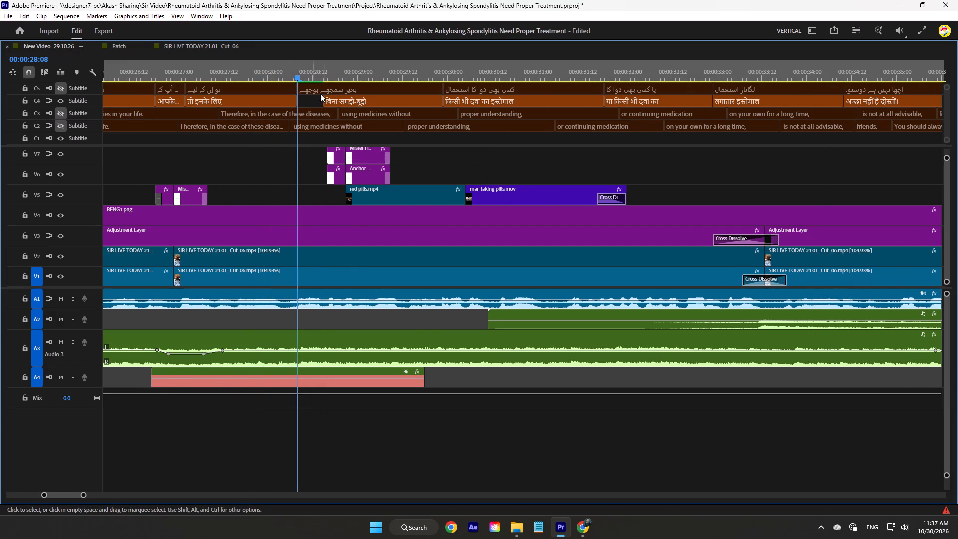
drag(324, 97, 254, 98)
Trim the ends of the C4 caption "बिना समझे-बूझे" and its Urdu counterpart on C5 back to 00:00:29:12.
key(space)
scroll(343, 104, down, 5)
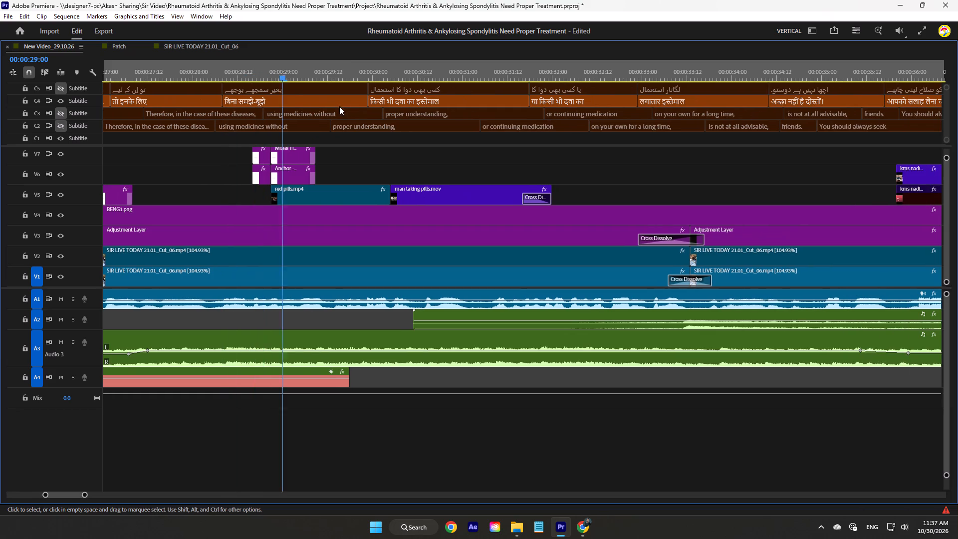
key(space)
drag(365, 100, 323, 95)
drag(364, 91, 325, 85)
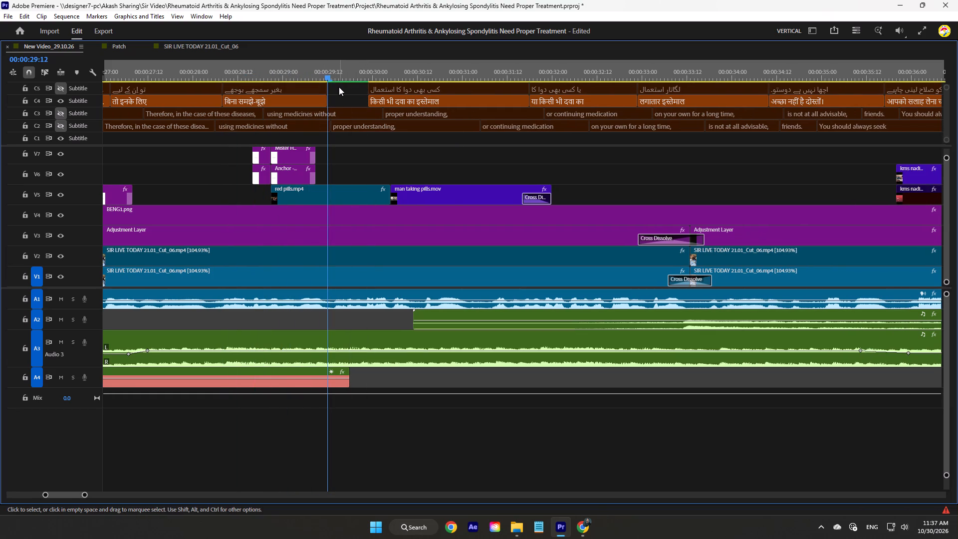
Shift all C4 and C5 captions from "किसी भी दवा का इस्तेमाल" onward earlier so they start at 00:00:29:12.
drag(341, 87, 895, 92)
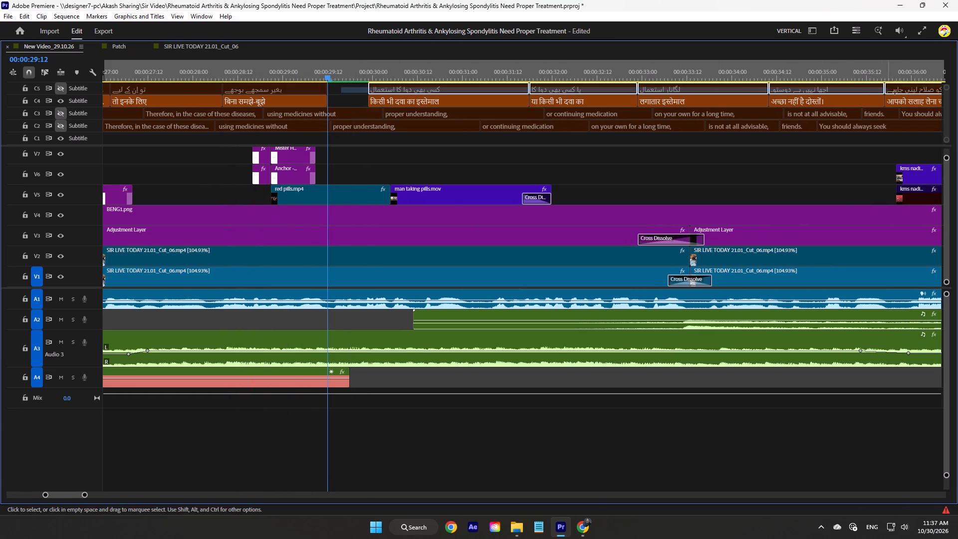
drag(895, 92, 904, 98)
scroll(355, 88, up, 20)
scroll(355, 88, up, 7)
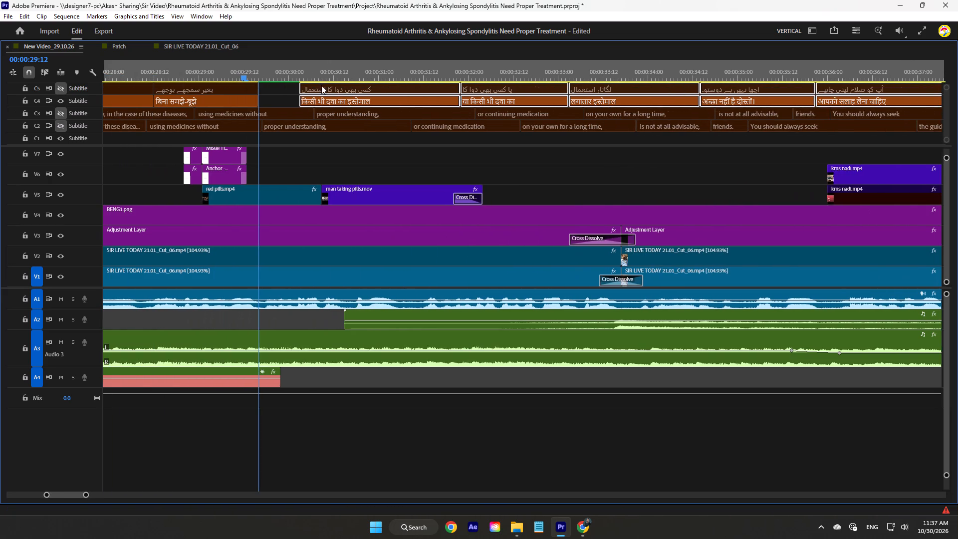
drag(352, 87, 313, 86)
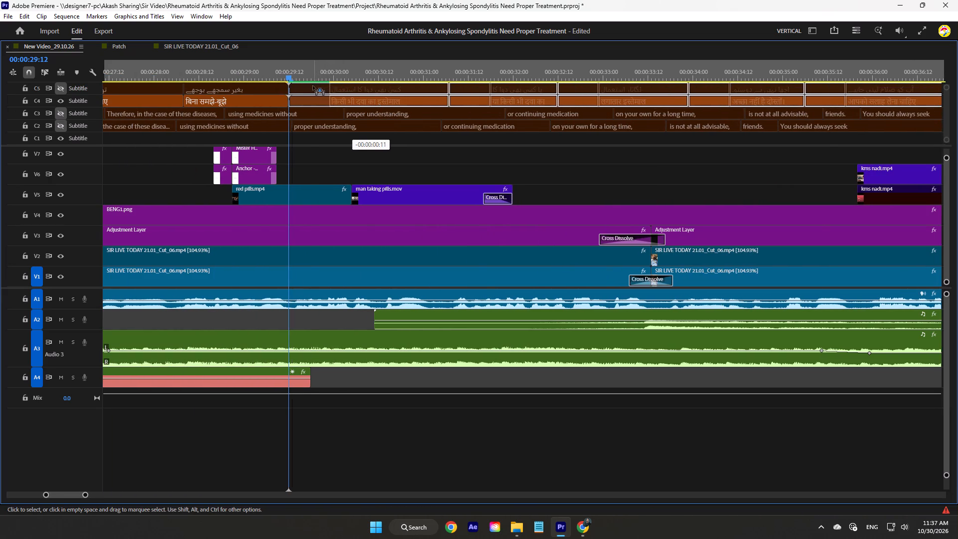
drag(313, 86, 312, 86)
Play the sequence from 00:00:29:12 to the Disclaimer clip to check the shifted captions against the speech.
key(space)
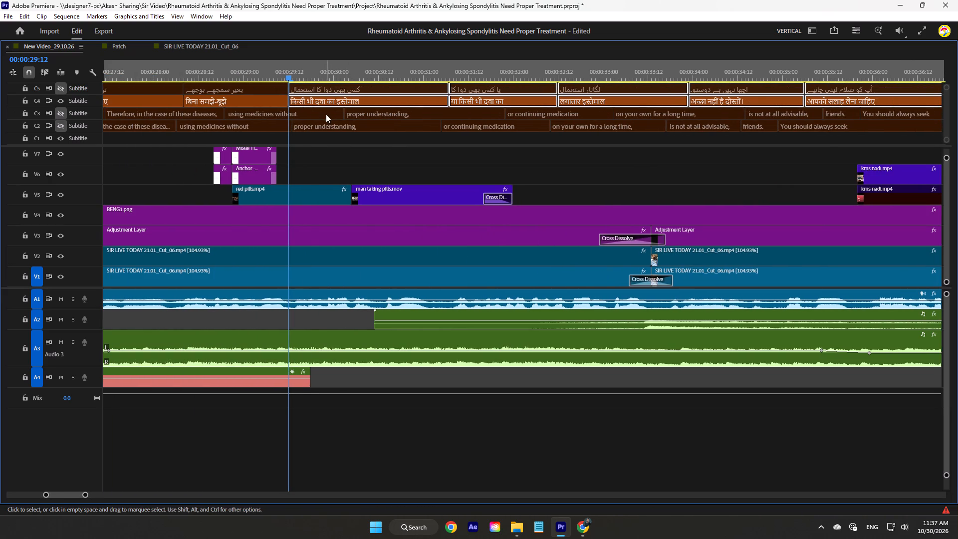
scroll(349, 110, down, 5)
key(space)
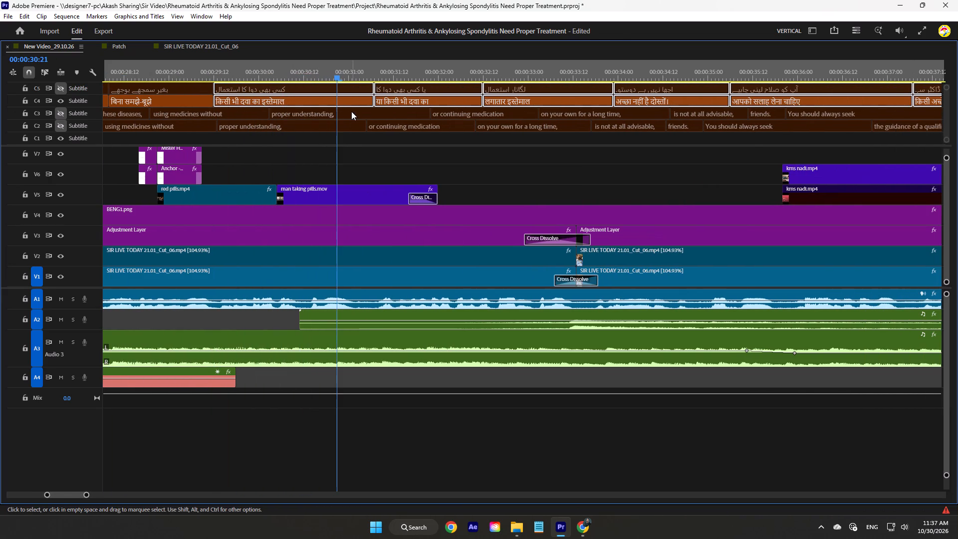
key(space)
scroll(352, 110, down, 6)
key(space)
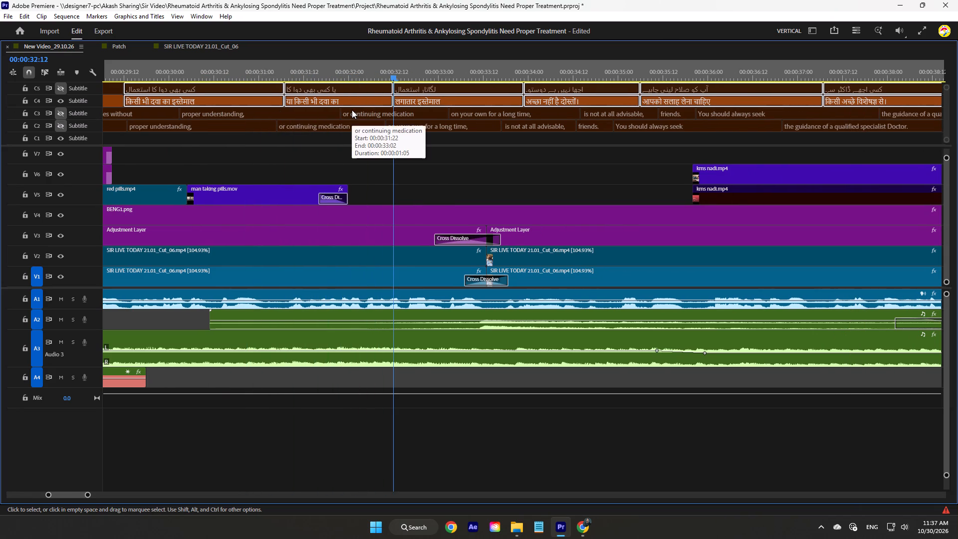
key(space)
scroll(352, 110, down, 7)
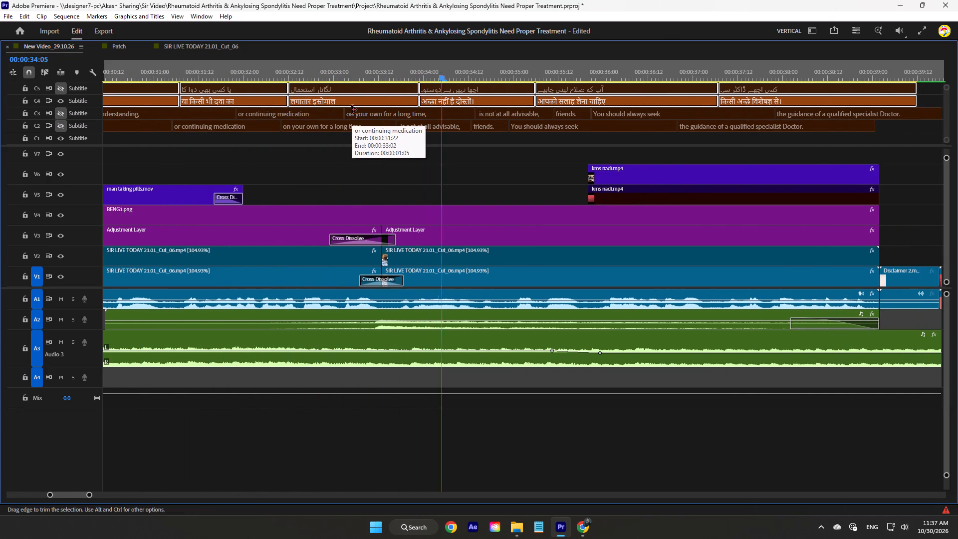
scroll(352, 110, down, 7)
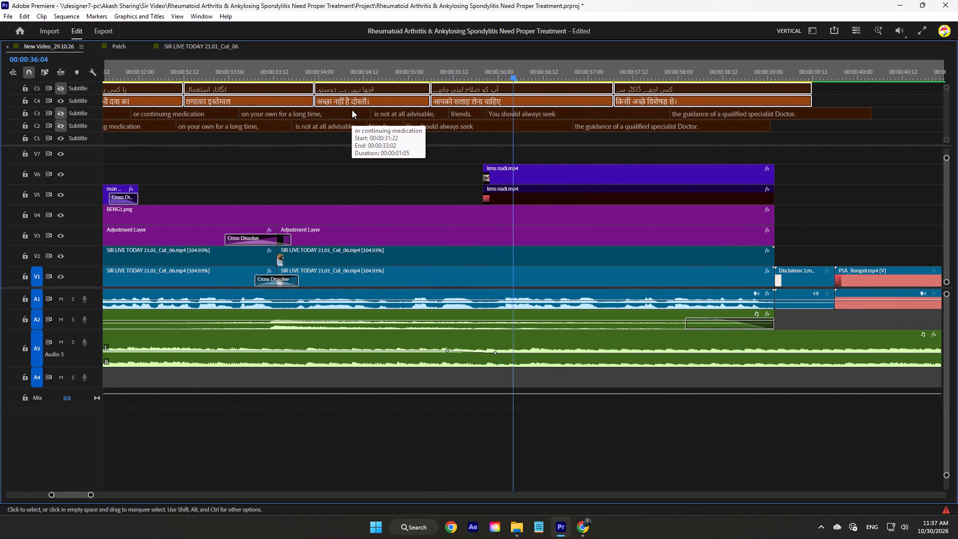
scroll(352, 110, down, 12)
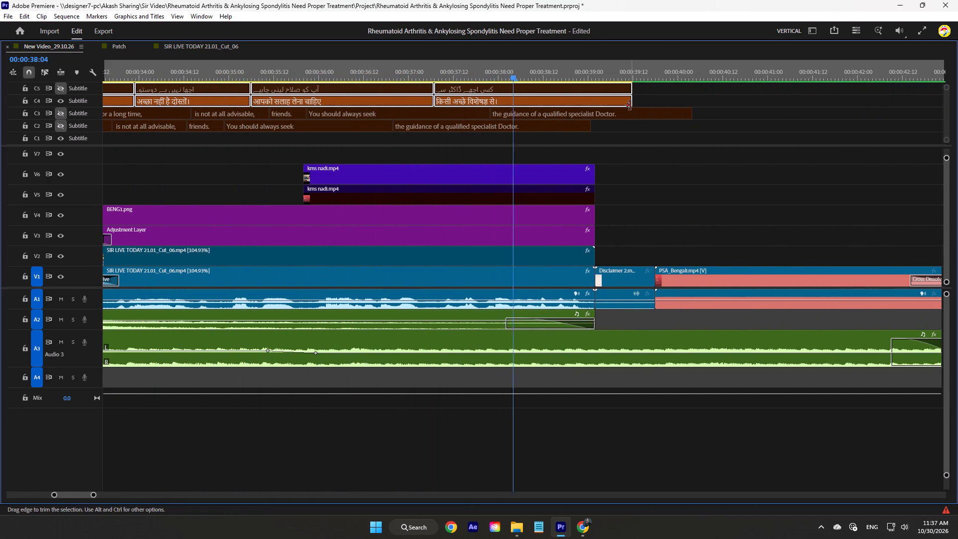
scroll(596, 120, down, 7)
key(space)
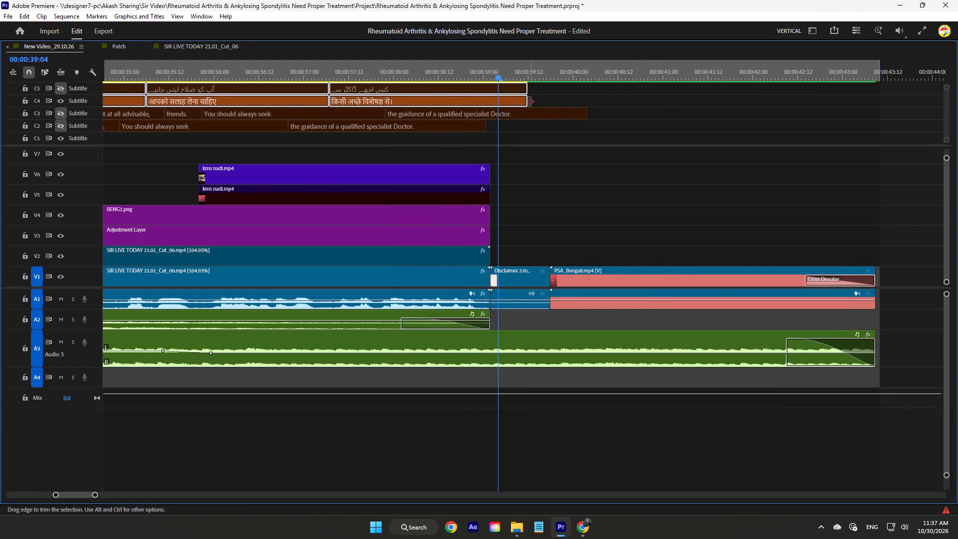
Trim the ends of the last captions on C4, C5 and C3 back to where the SIR LIVE TODAY clips end.
drag(529, 102, 489, 100)
drag(525, 85, 486, 80)
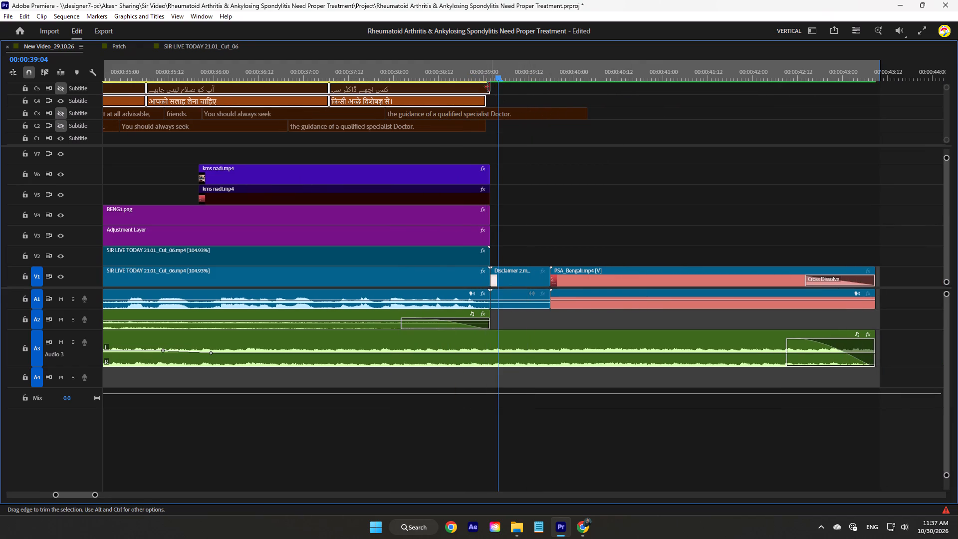
click(488, 86)
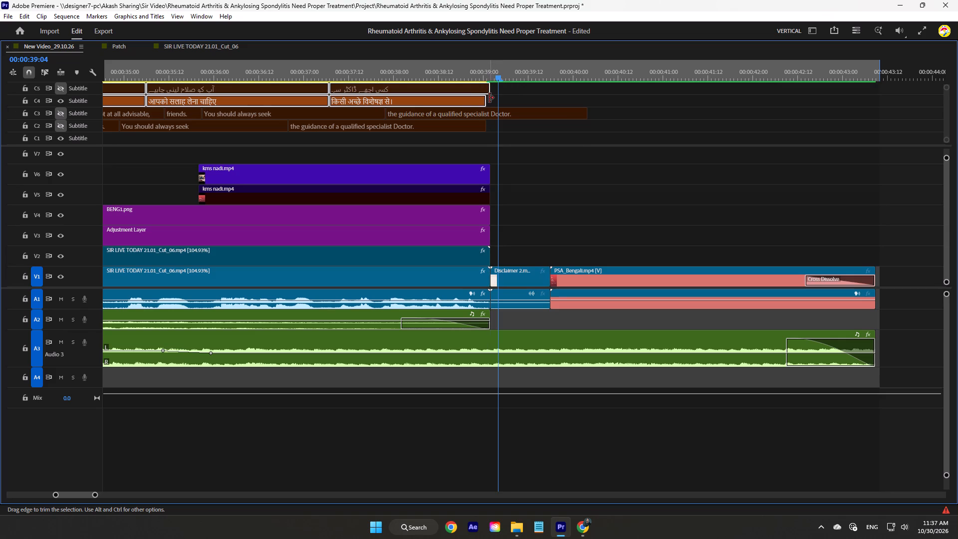
click(489, 98)
drag(591, 114, 506, 110)
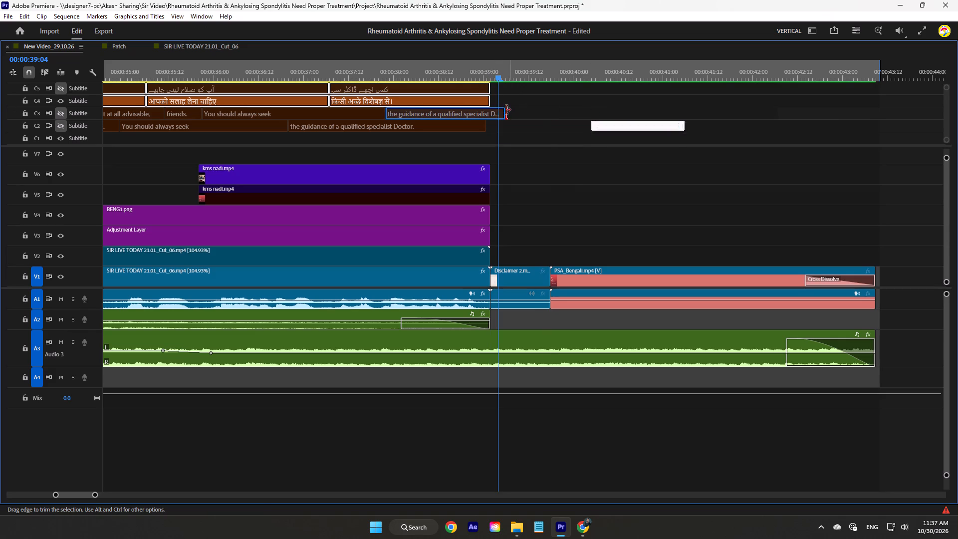
drag(506, 110, 487, 110)
click(515, 112)
Play the ending from 00:00:35:16 in the Program monitor to check the last Hindi captions against picture and speech.
drag(446, 60, 404, 55)
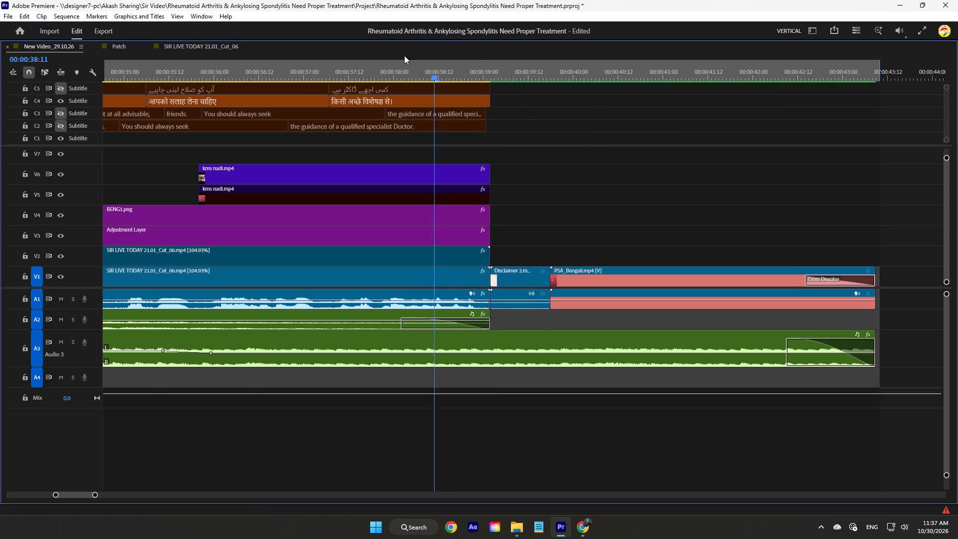
drag(404, 55, 184, 63)
click(578, 147)
key(grave)
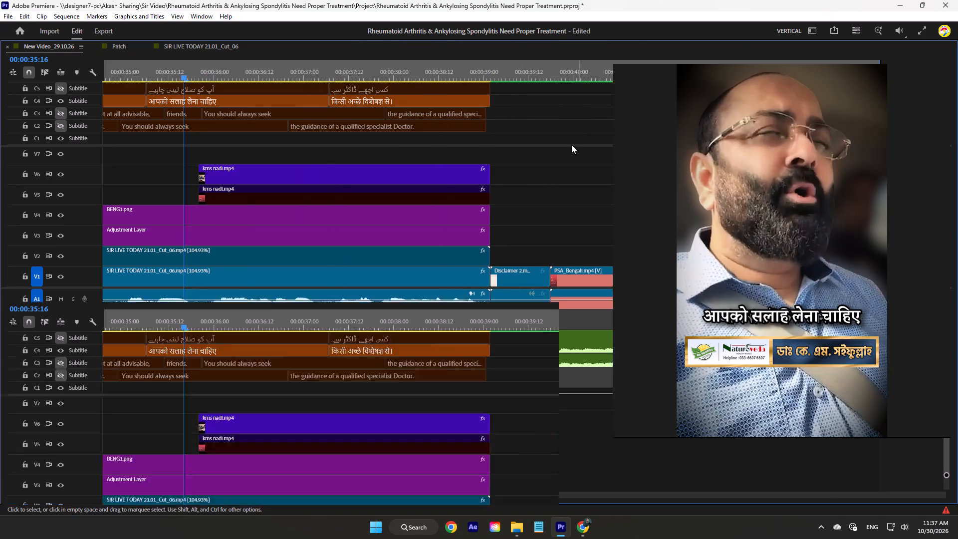
key(space)
key(space)
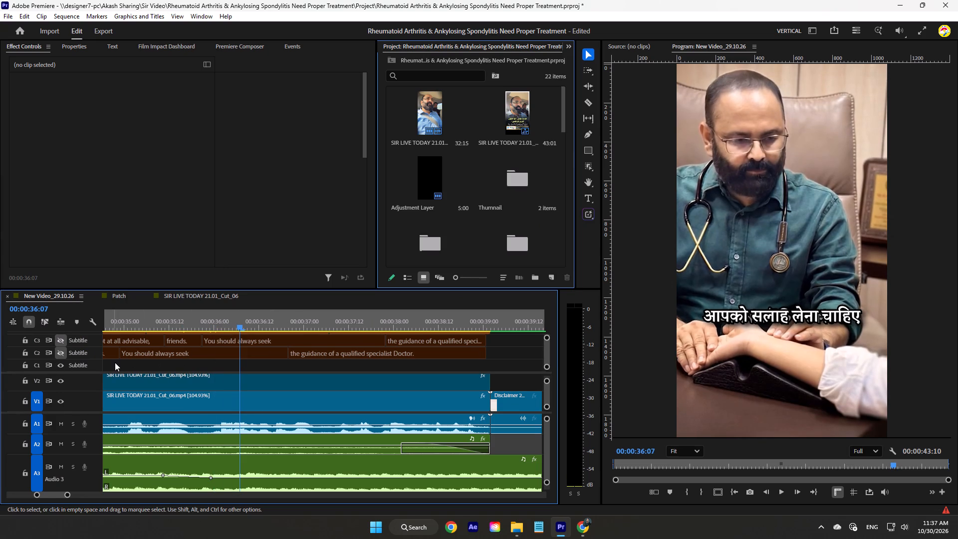
key(space)
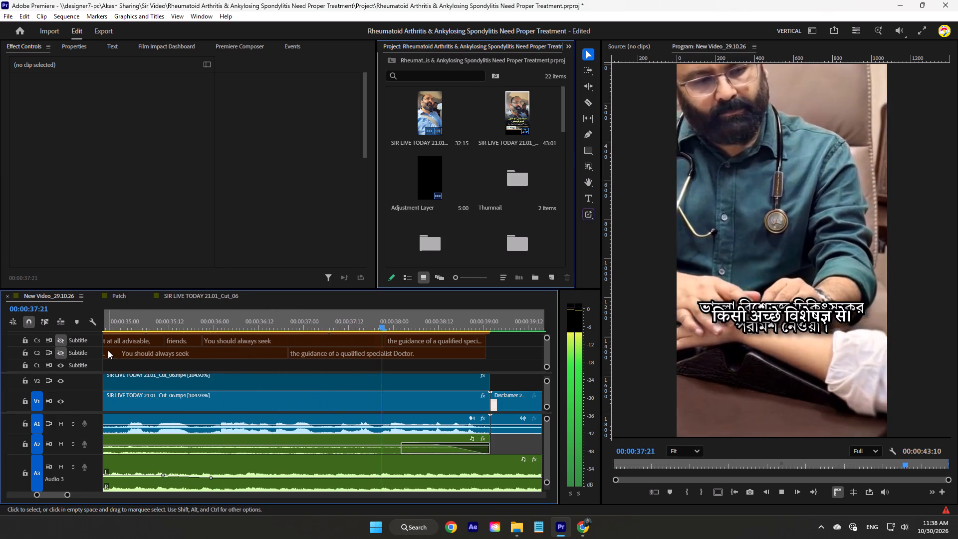
key(space)
key(grave)
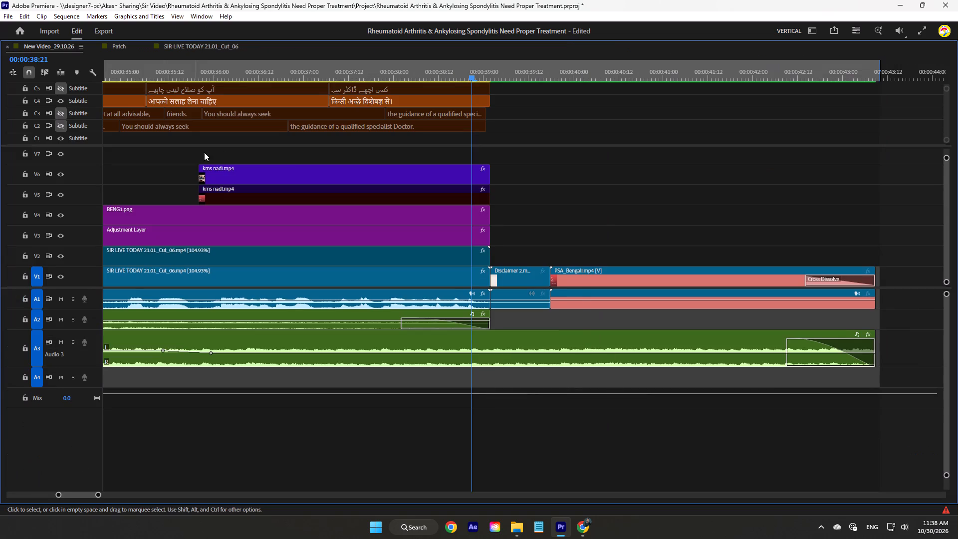
alt+scroll(290, 154, down, 15)
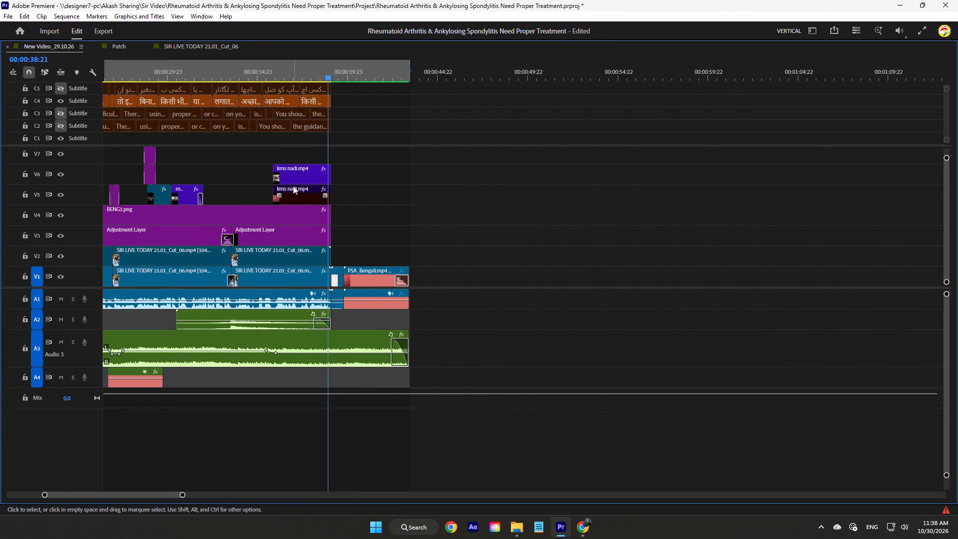
Check which source file the offline red audio clip near 00:00:07:21 on A4 is linked to.
click(294, 195)
ctrl+scroll(295, 197, up, 13)
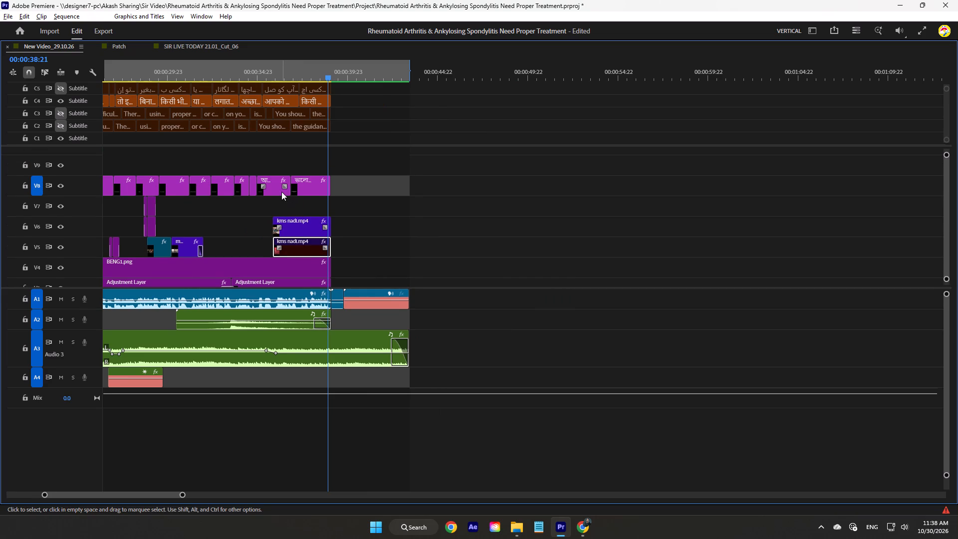
alt+scroll(281, 192, down, 5)
scroll(281, 192, up, 20)
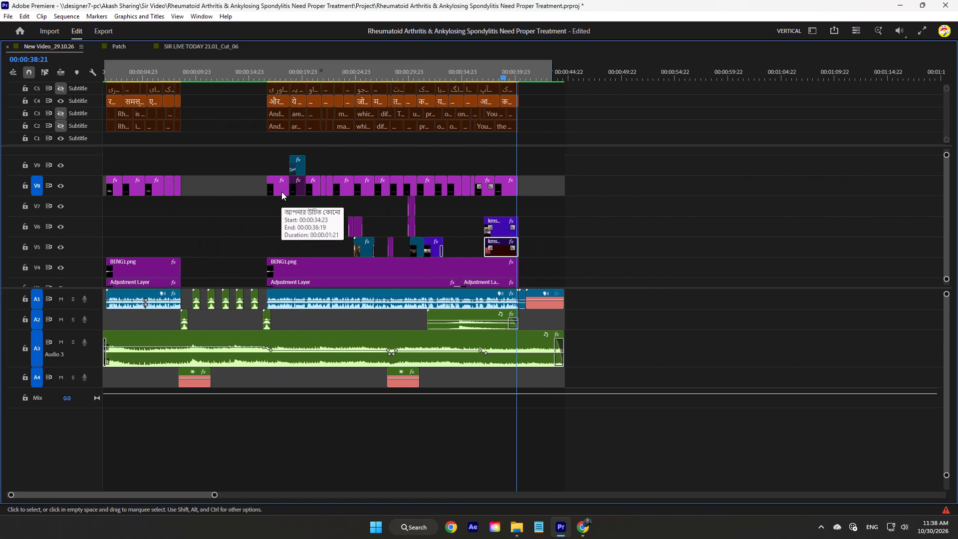
click(297, 67)
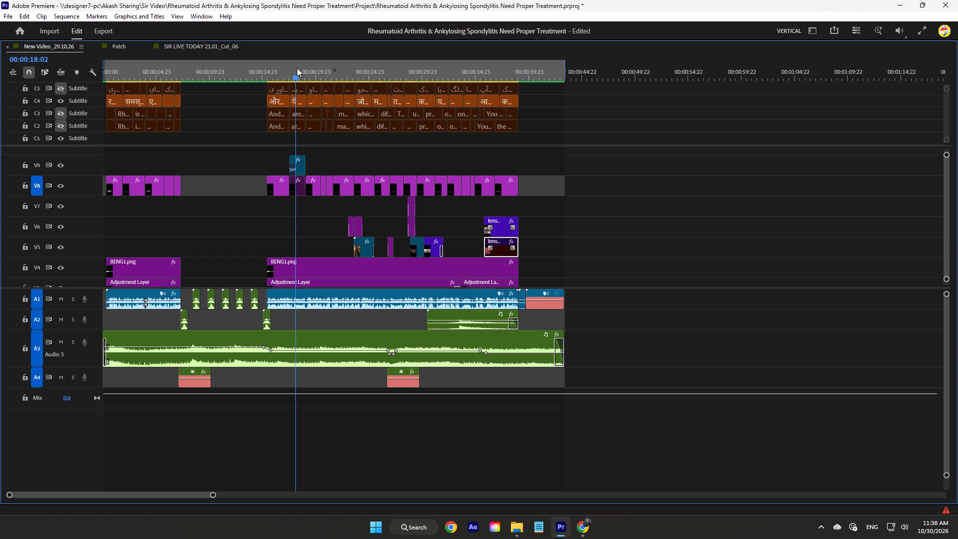
drag(297, 68, 204, 125)
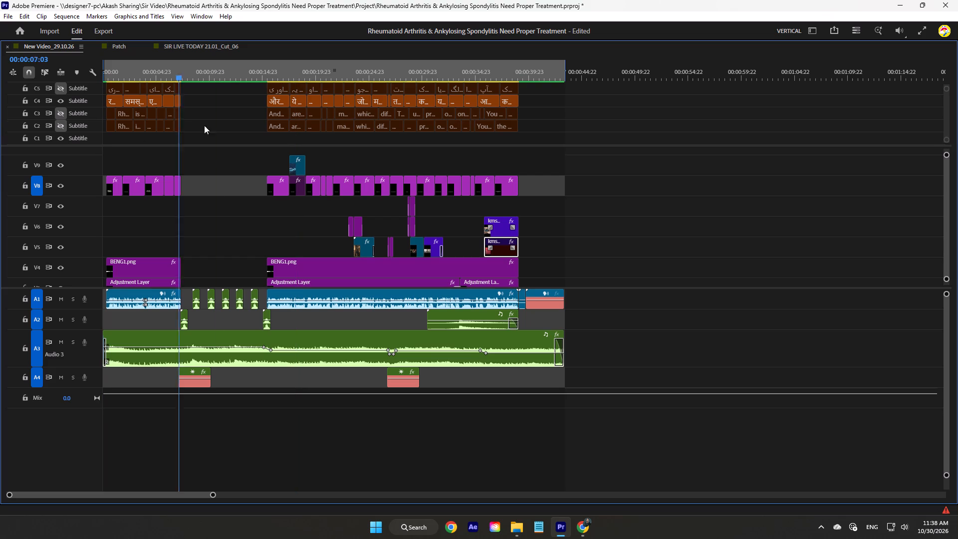
drag(204, 125, 188, 123)
click(197, 381)
right_click(197, 381)
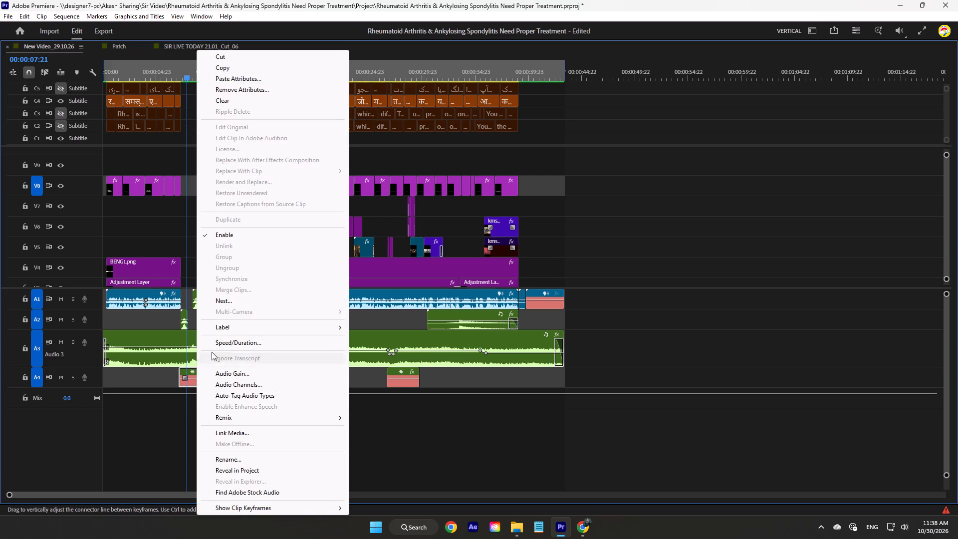
click(246, 433)
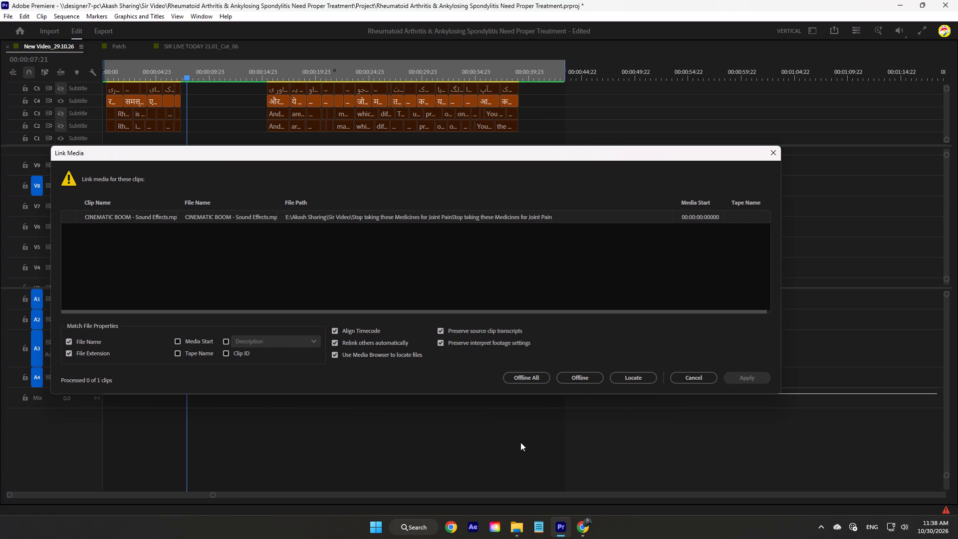
In File Explorer, search the Sir Video shared folder for "cinematic" and compare the results with the missing clip's file name.
click(520, 520)
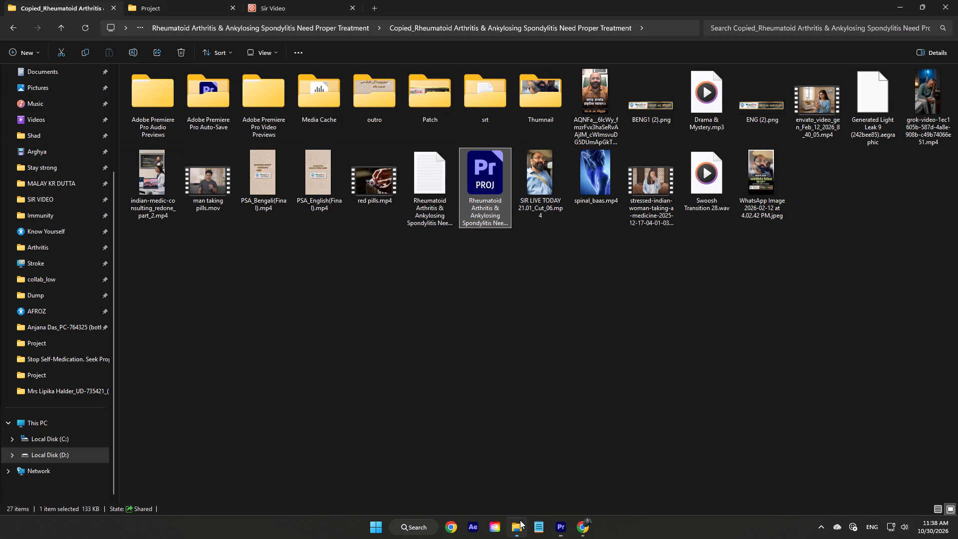
click(329, 322)
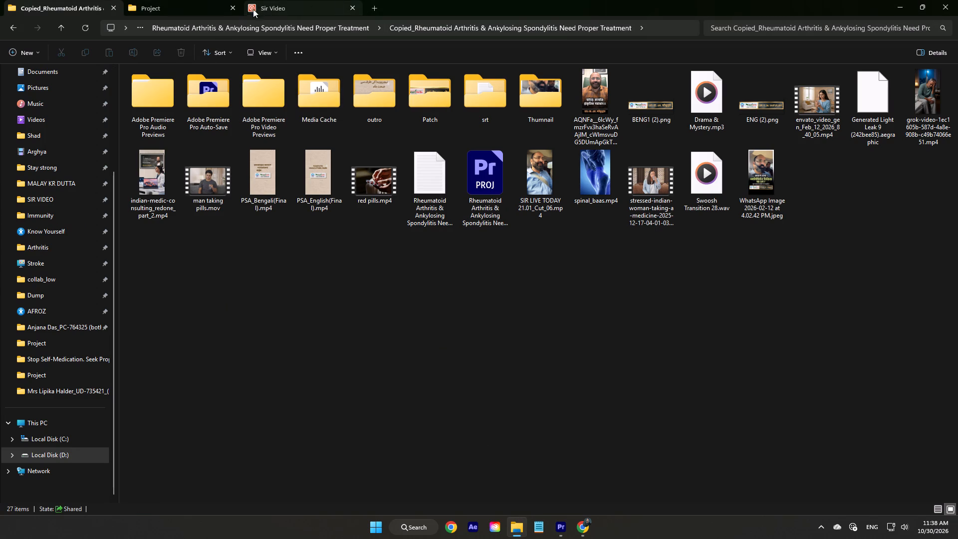
click(66, 22)
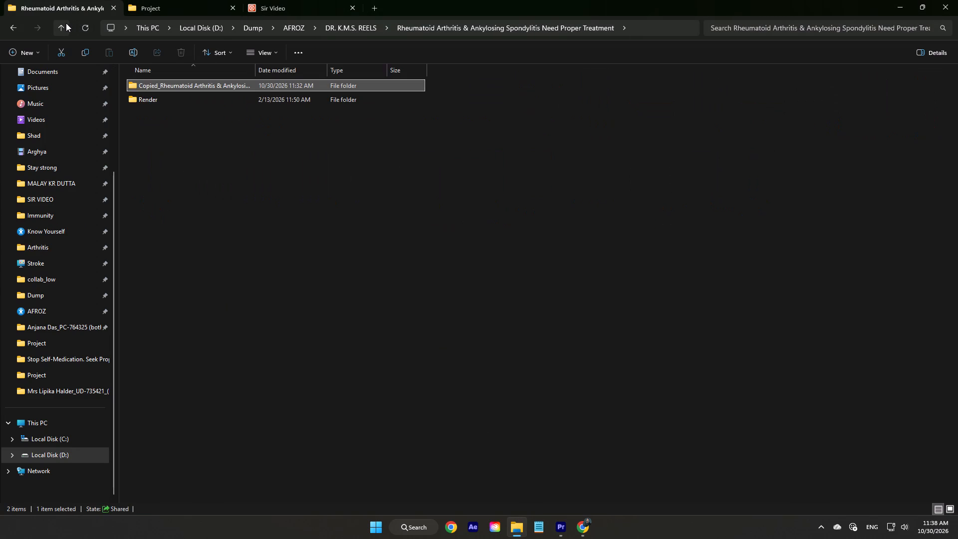
click(114, 8)
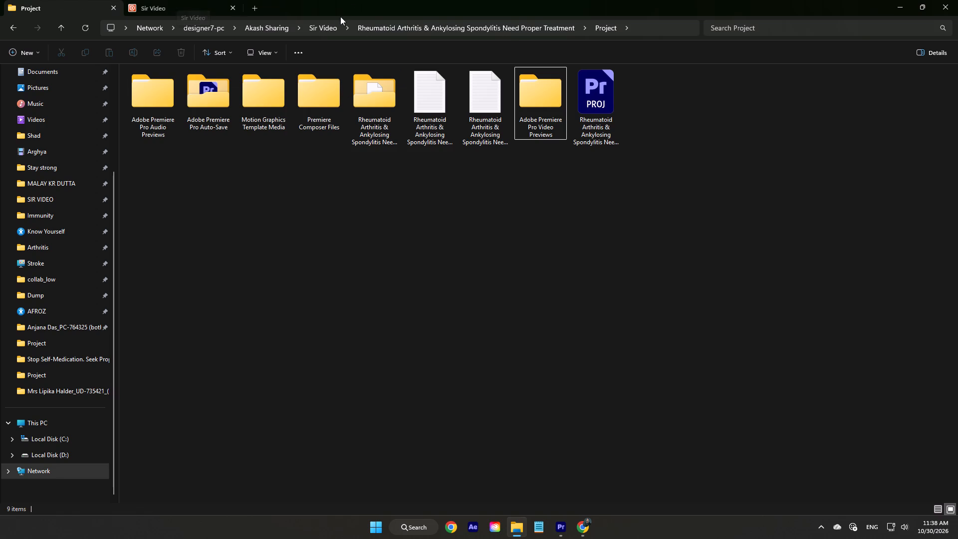
click(321, 34)
drag(329, 350, 333, 346)
click(325, 30)
double_click(742, 110)
click(167, 5)
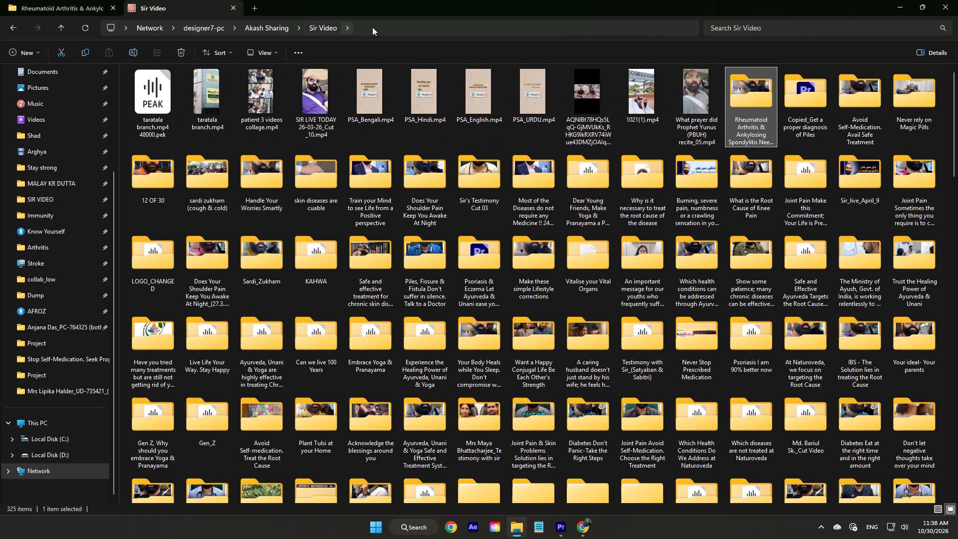
click(740, 33)
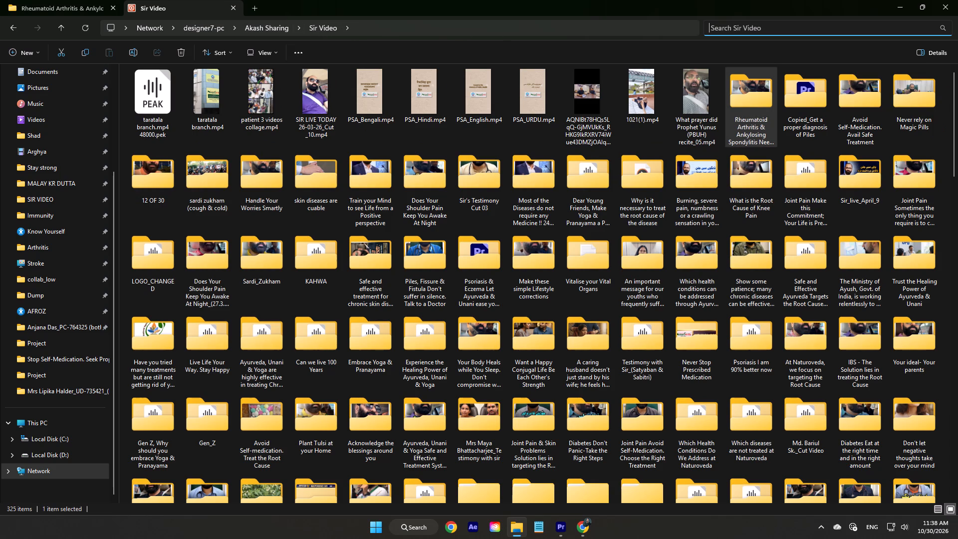
text(cinem)
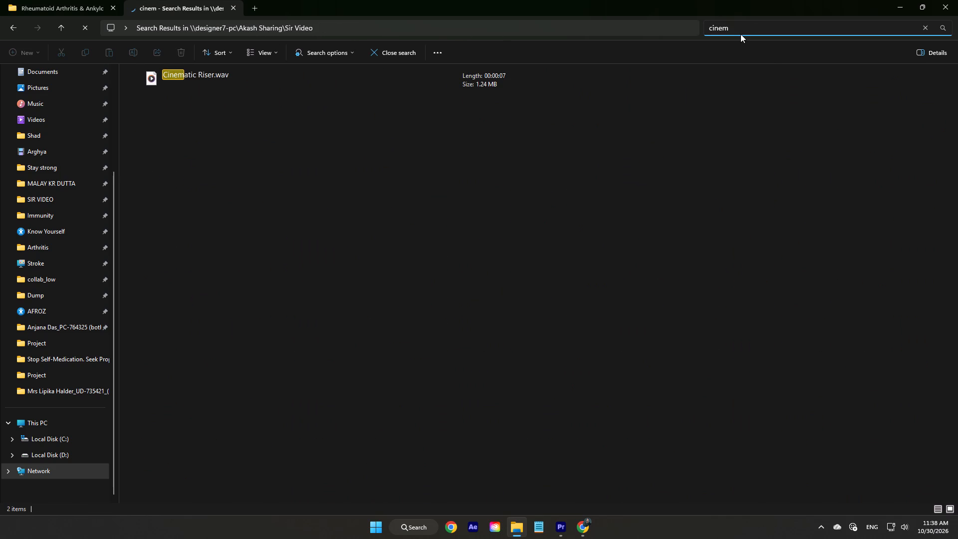
text(atic)
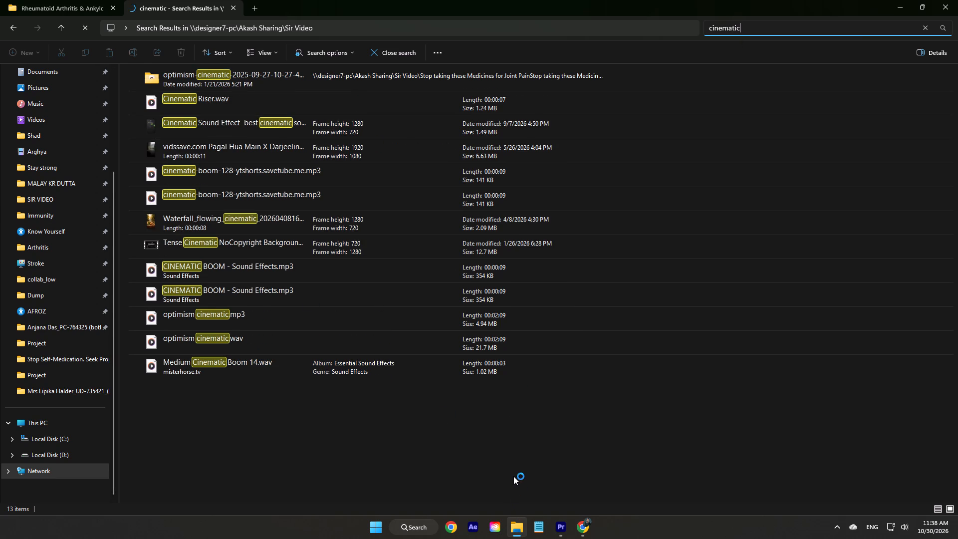
click(563, 531)
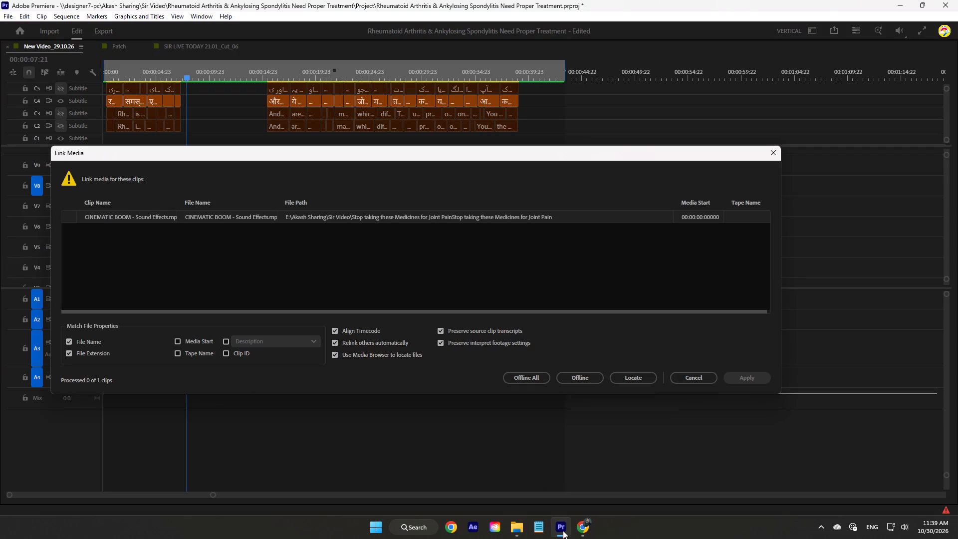
click(525, 522)
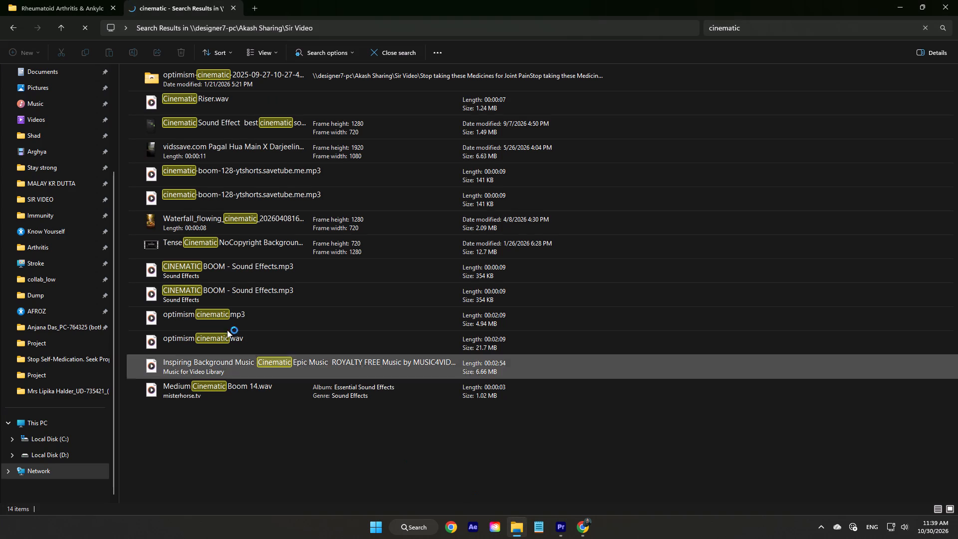
Copy CINEMATIC BOOM - Sound Effects.mp3 from the search results into the Rheumatoid Arthritis & Ankylosing Spondylitis Need Proper Treatment folder.
right_click(233, 270)
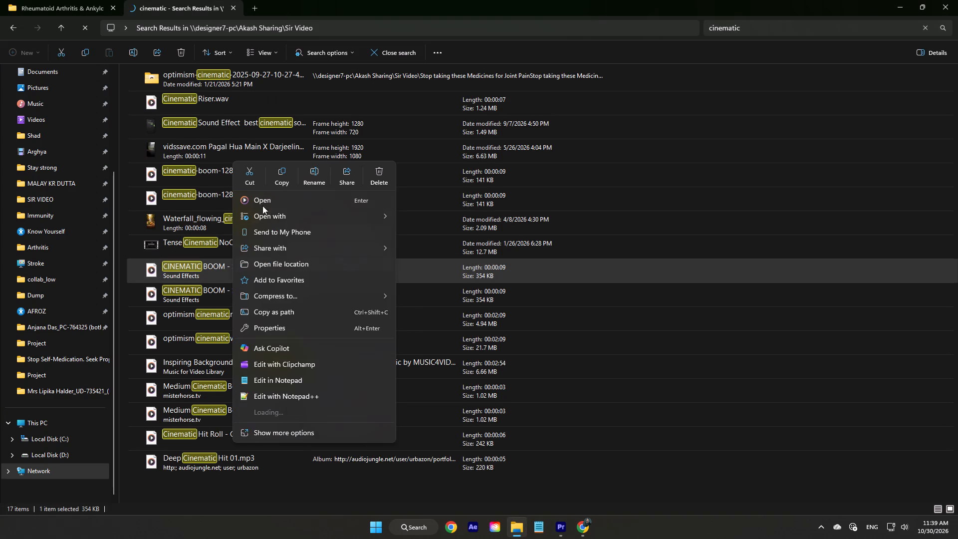
click(286, 173)
click(72, 0)
right_click(374, 279)
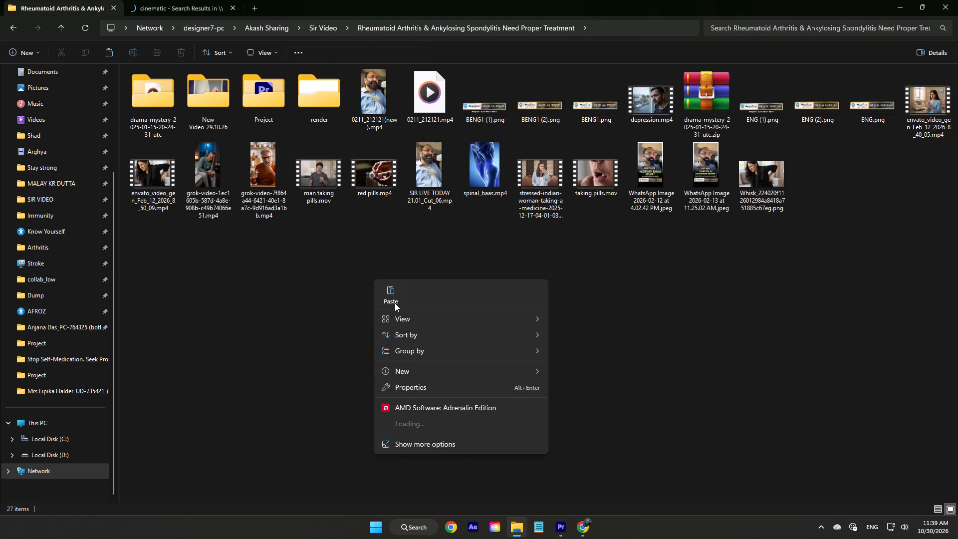
click(395, 303)
Back in Premiere, leave the open Link Media dialog and check which source file the second offline clip on A4 is linked to.
click(556, 526)
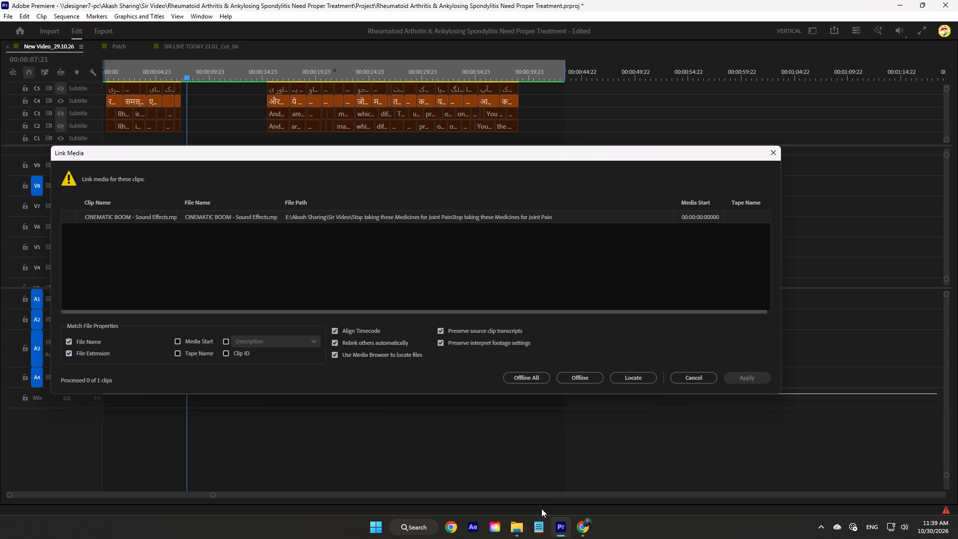
click(690, 374)
click(406, 379)
right_click(406, 379)
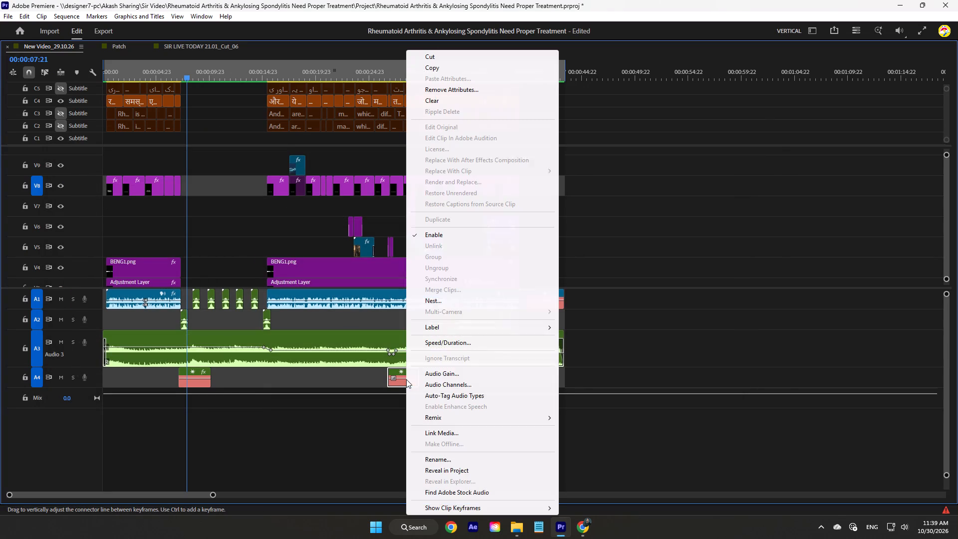
click(457, 431)
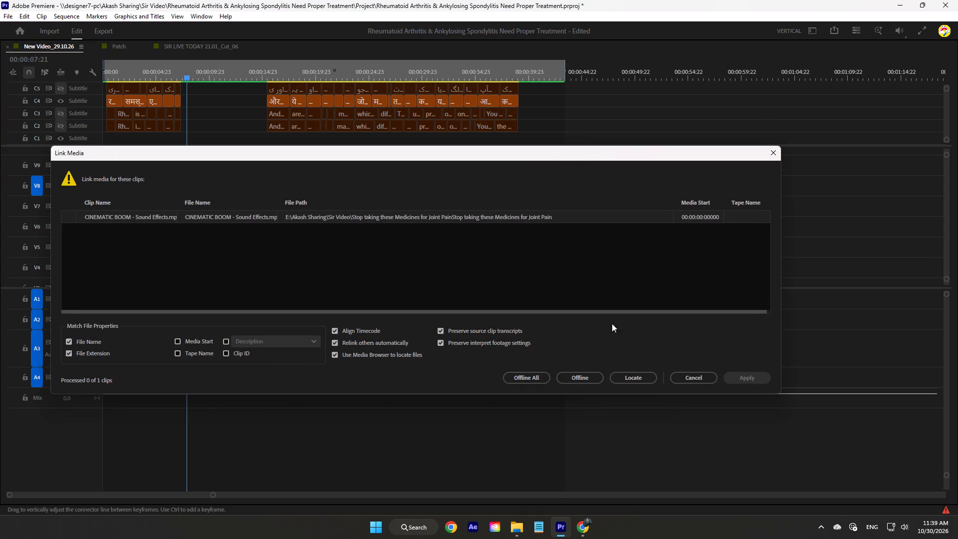
click(773, 158)
click(439, 424)
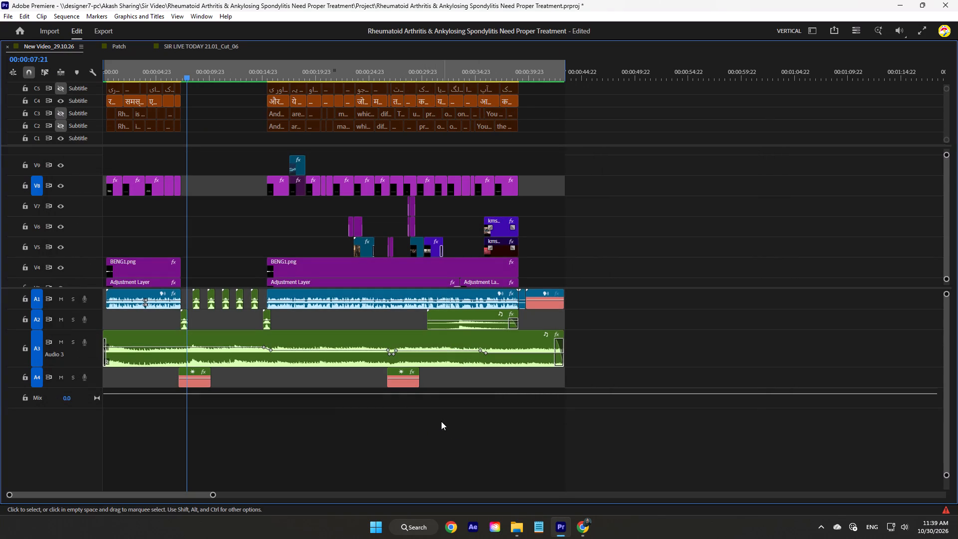
Check the source file name and path of the kms nadi.mp4 clip on V5.
click(500, 252)
right_click(500, 252)
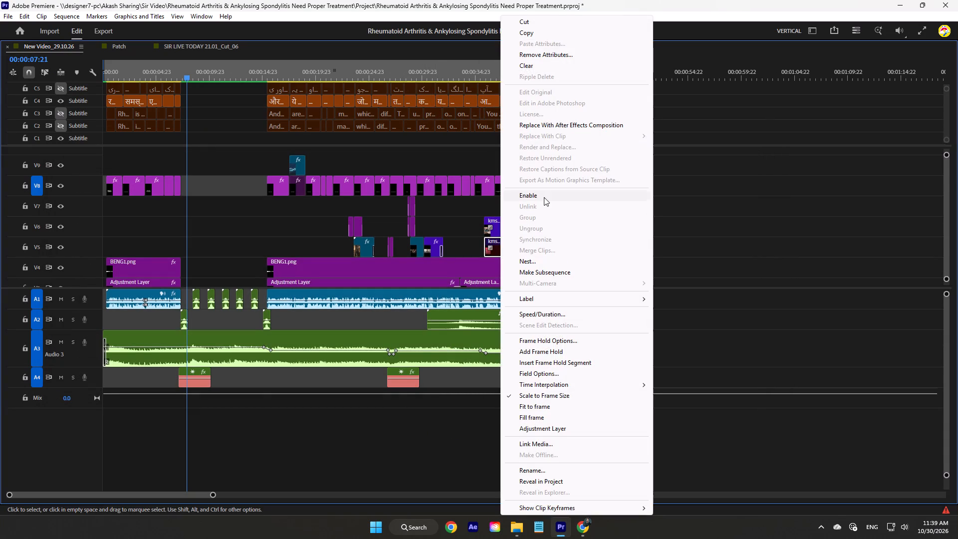
click(555, 441)
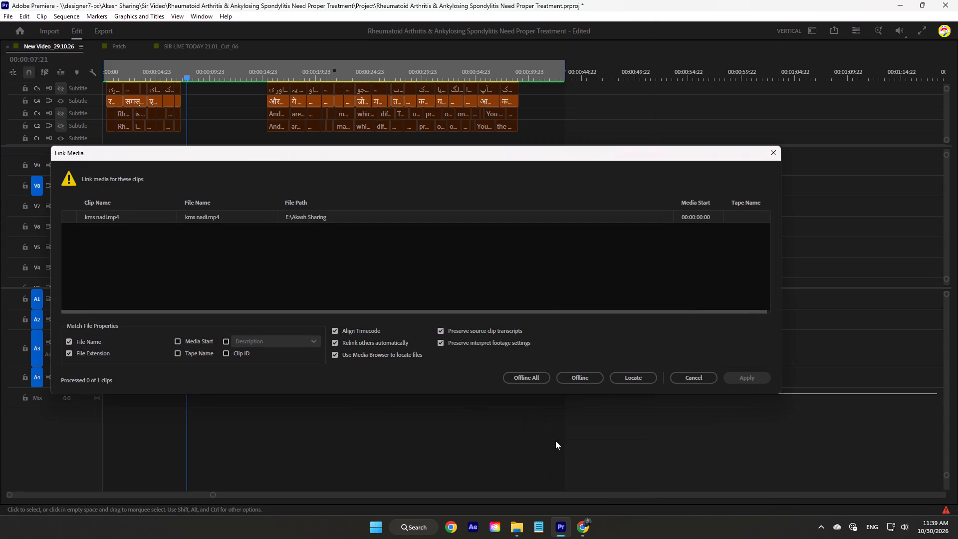
click(771, 157)
click(558, 458)
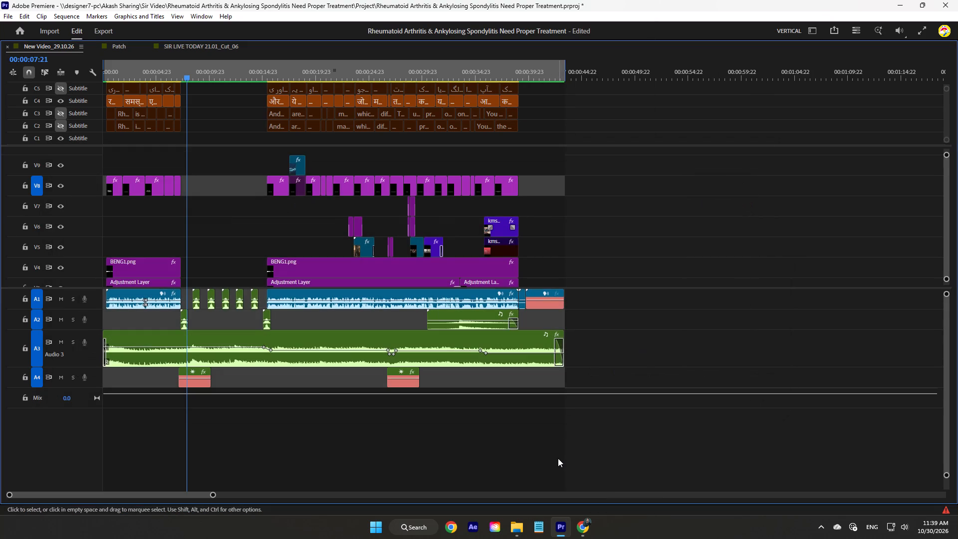
In File Explorer, open the Akash Sharing shared folder to locate kms nadi.mp4.
click(521, 535)
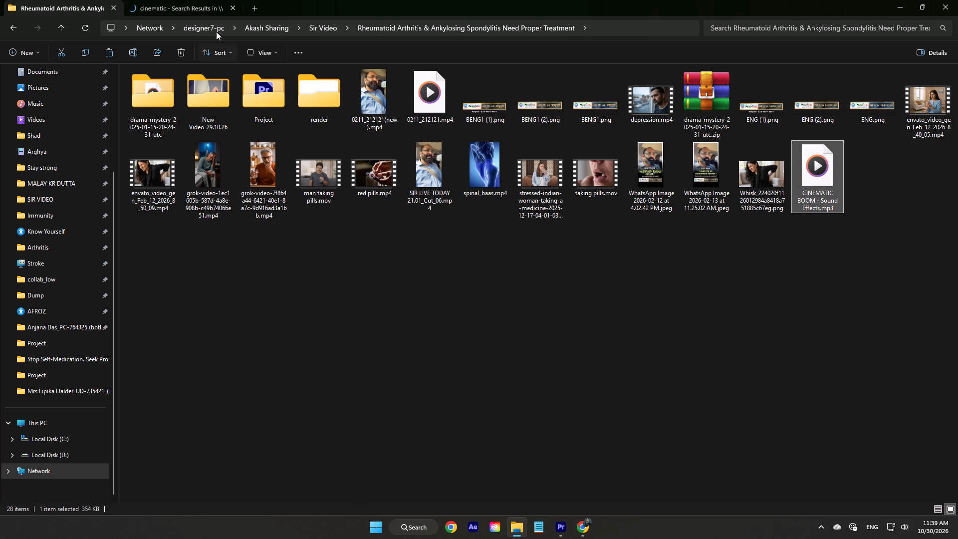
click(177, 7)
click(355, 28)
click(292, 55)
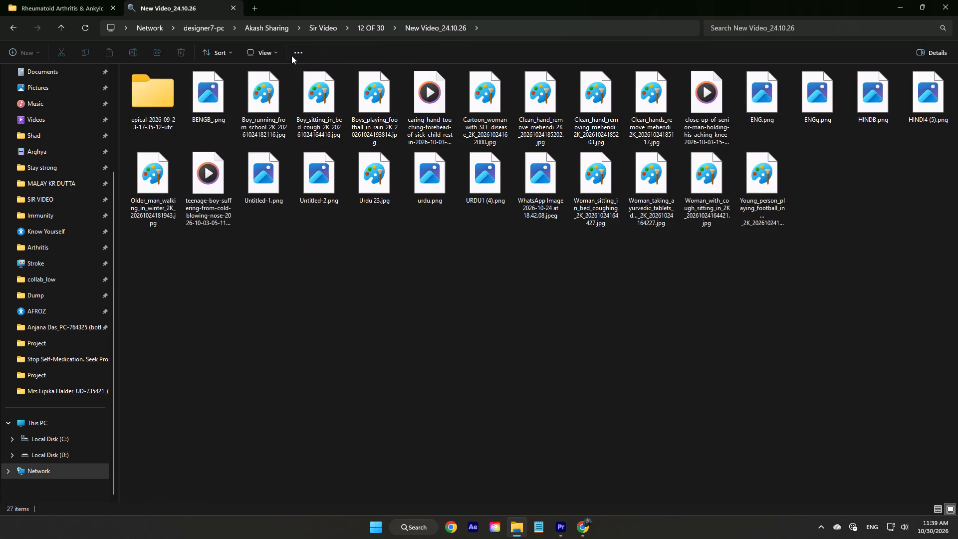
click(288, 30)
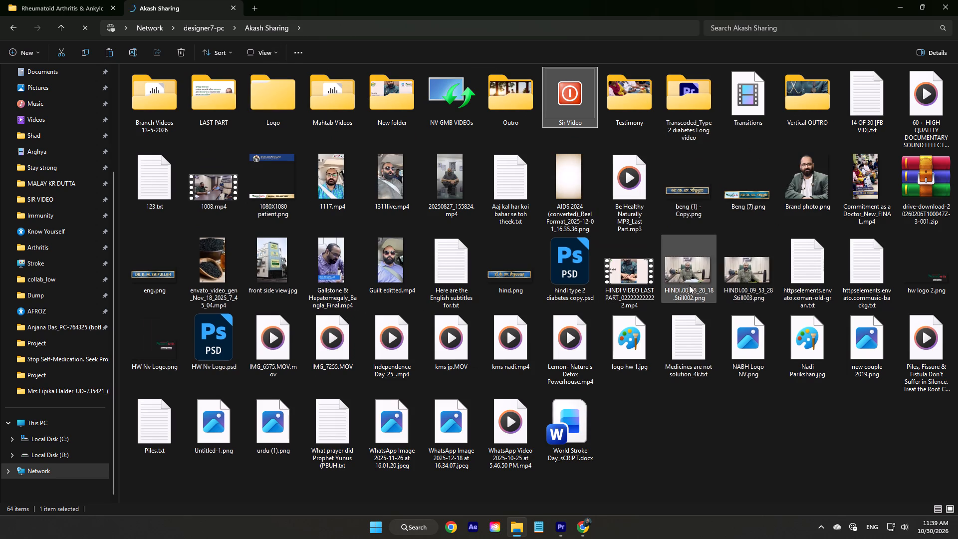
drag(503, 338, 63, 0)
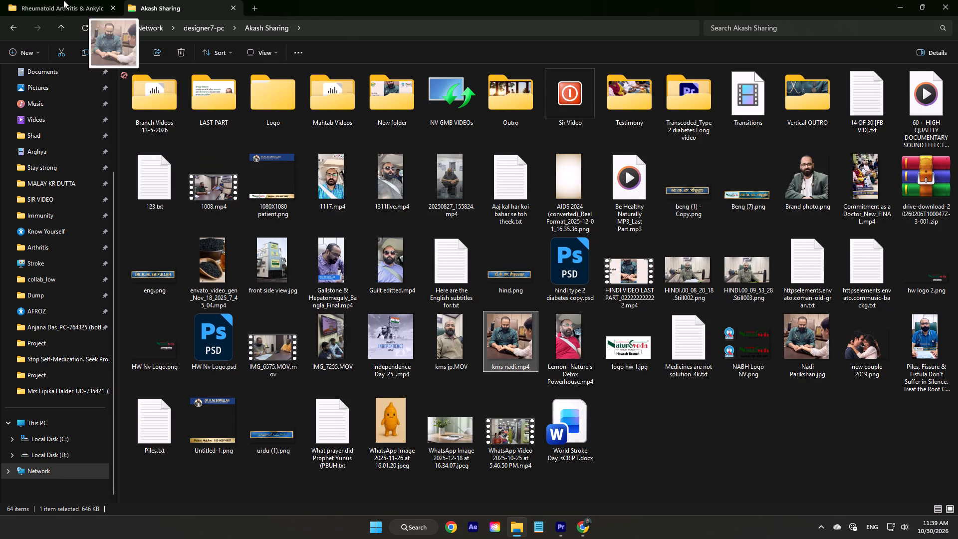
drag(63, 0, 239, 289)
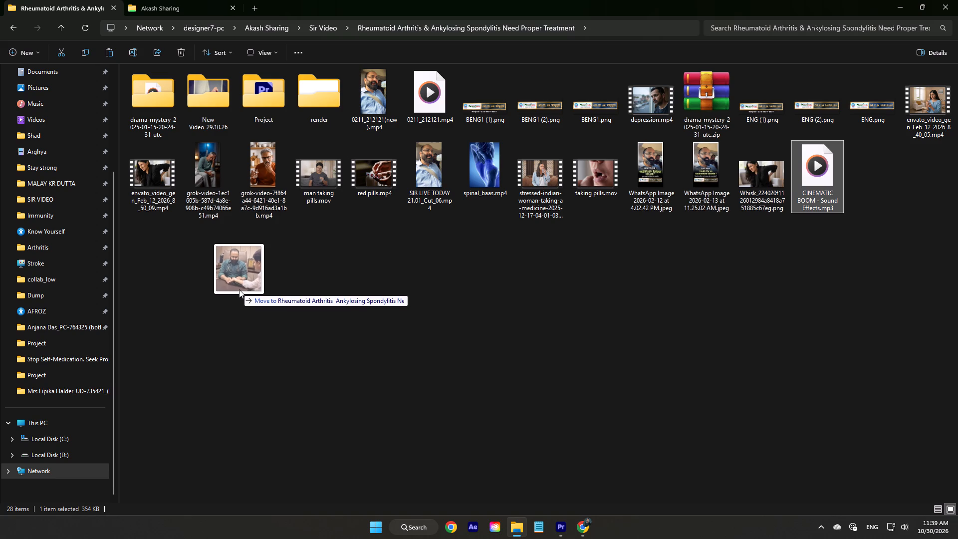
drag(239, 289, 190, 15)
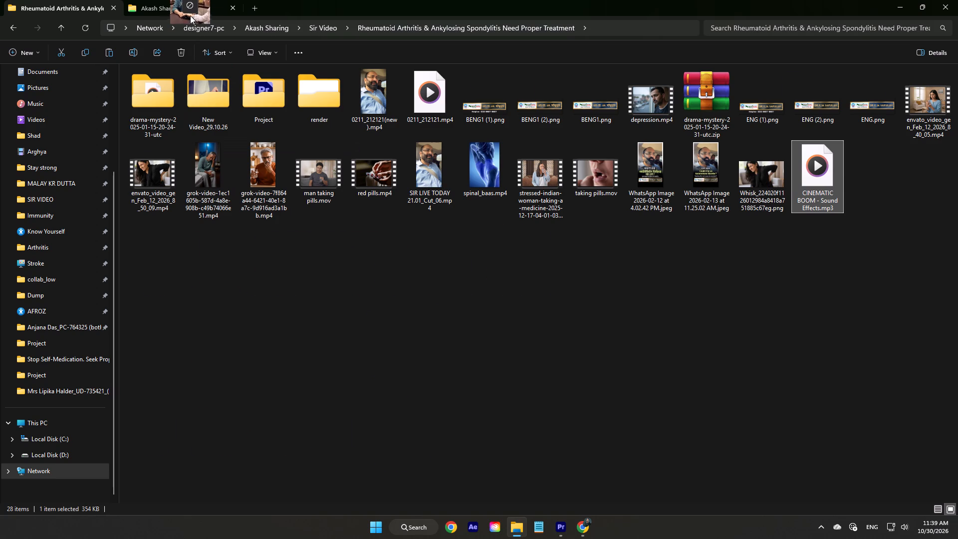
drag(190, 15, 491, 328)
Copy kms nadi.mp4 from Akash Sharing into the Rheumatoid Arthritis & Ankylosing Spondylitis Need Proper Treatment folder and close the File Explorer windows.
right_click(516, 340)
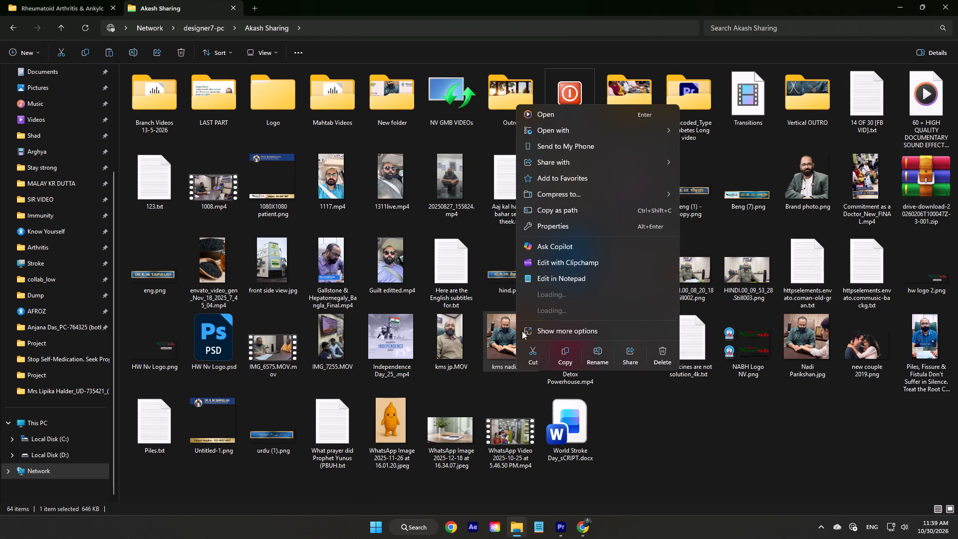
click(561, 359)
drag(56, 11, 57, 6)
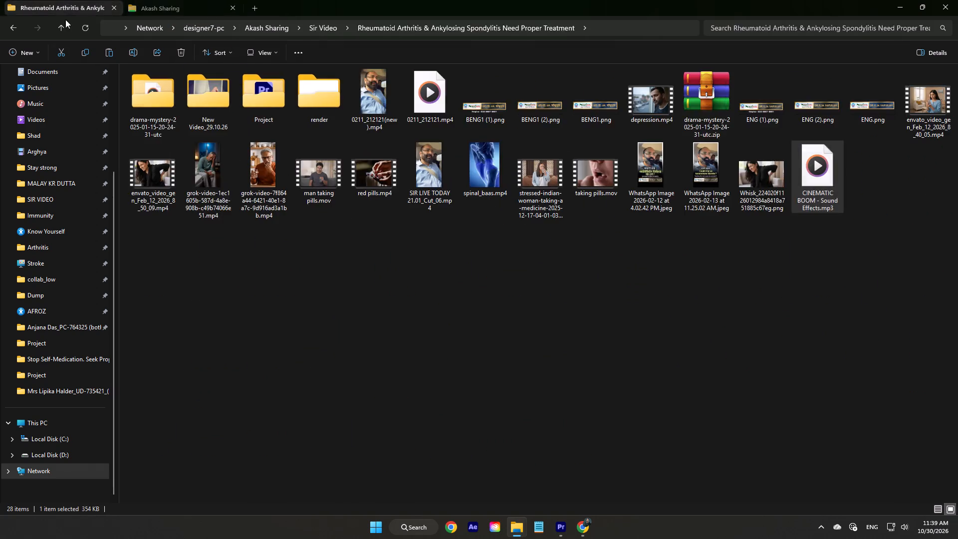
right_click(305, 280)
click(313, 288)
click(957, 0)
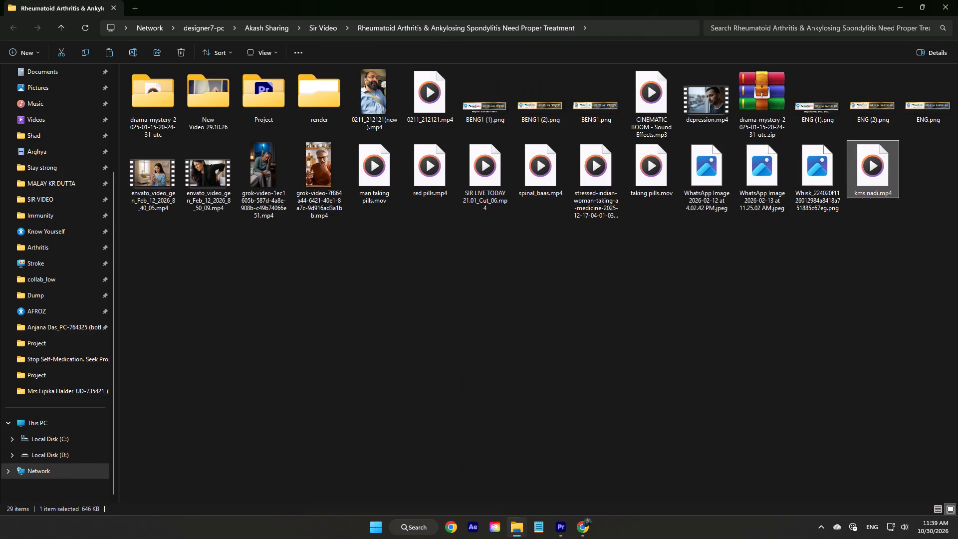
click(957, 0)
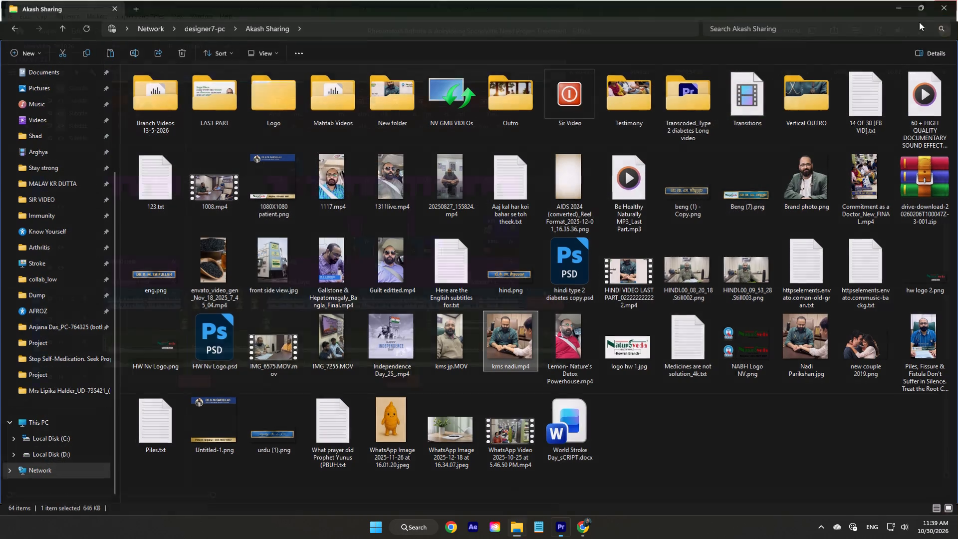
In Premiere, save the local copy of the project and close the application.
key(ctrl+s)
click(957, 0)
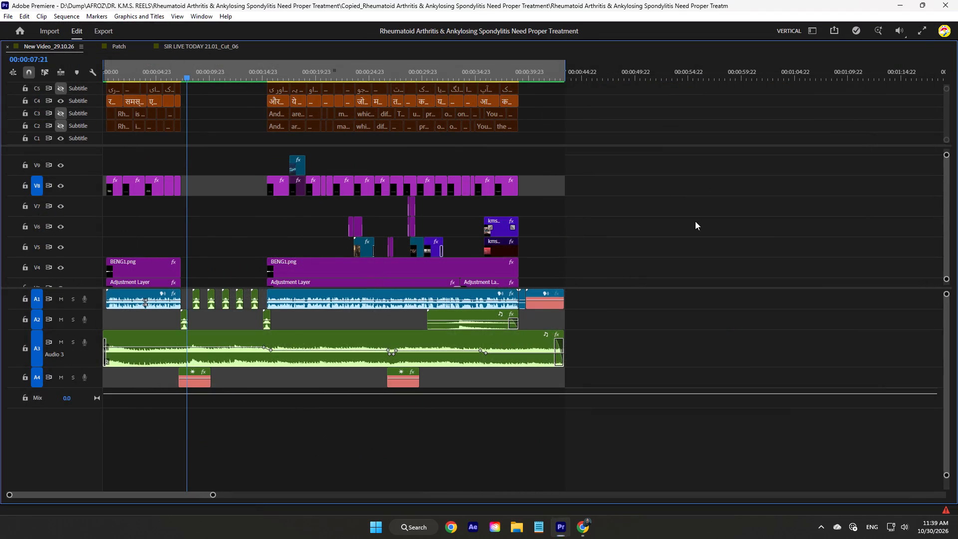
Open the Premiere project from the shared Rheumatoid Arthritis folder's Project subfolder and dismiss Link Media without locating the remaining missing clips.
click(524, 526)
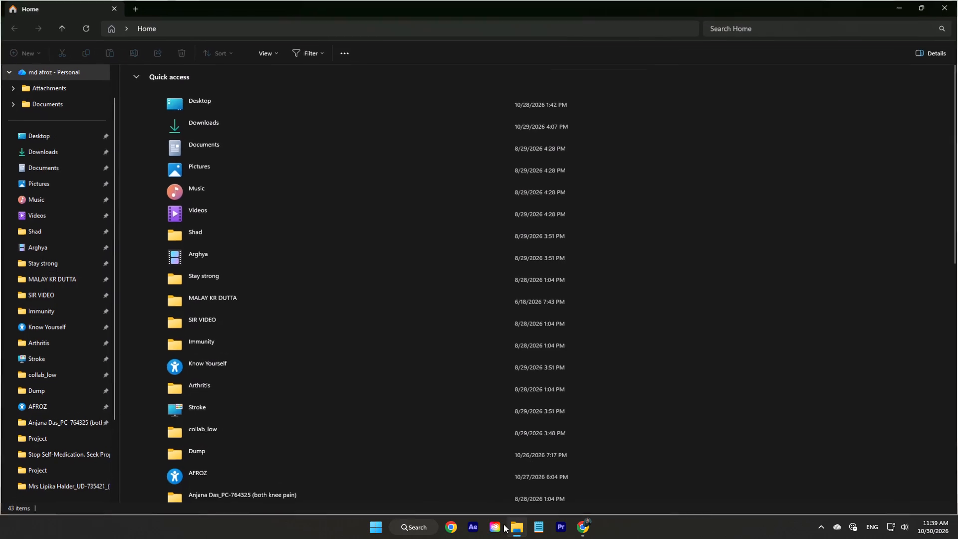
click(222, 21)
click(205, 47)
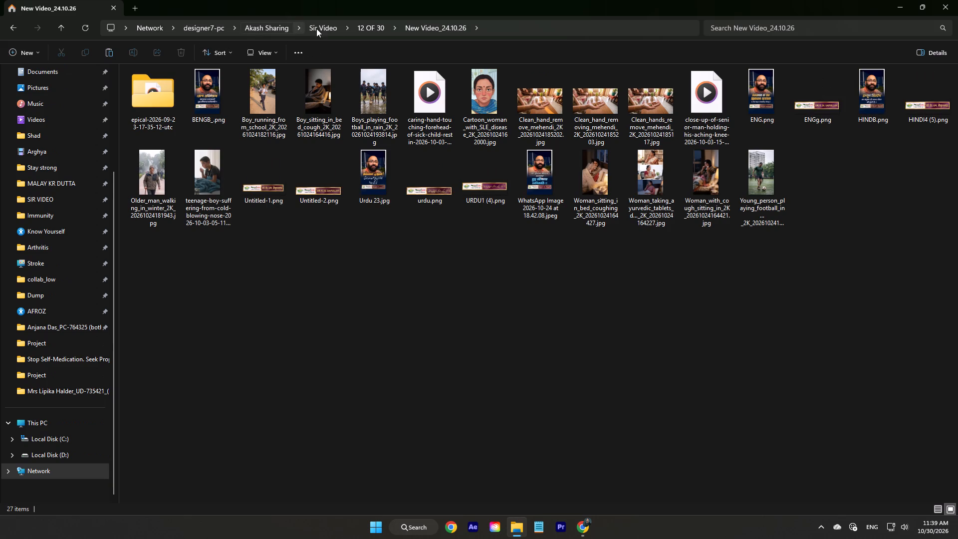
click(332, 28)
double_click(741, 129)
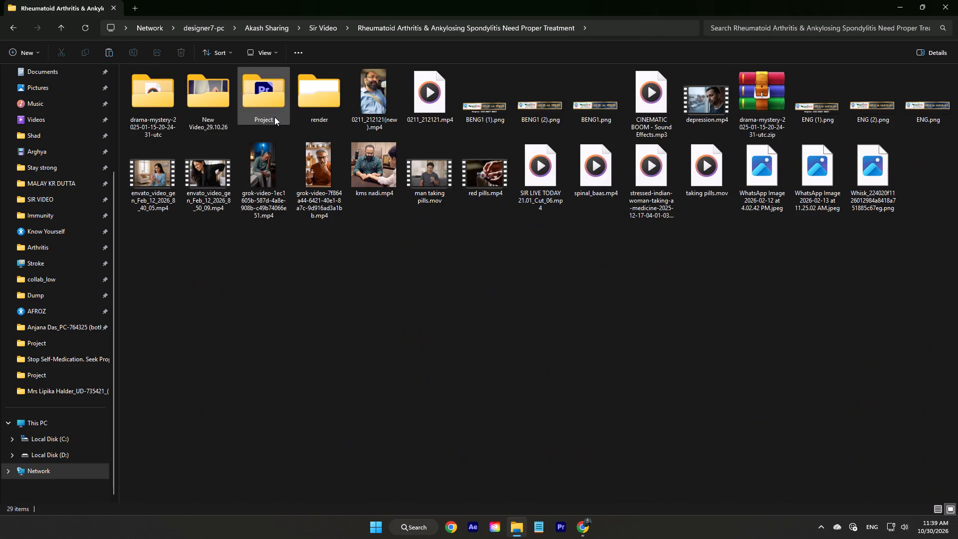
double_click(274, 117)
double_click(528, 112)
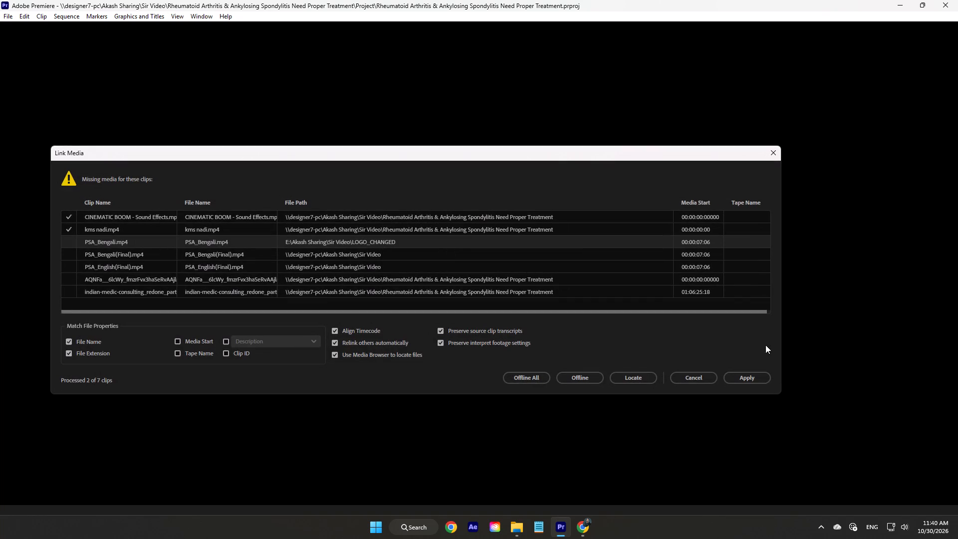
click(713, 376)
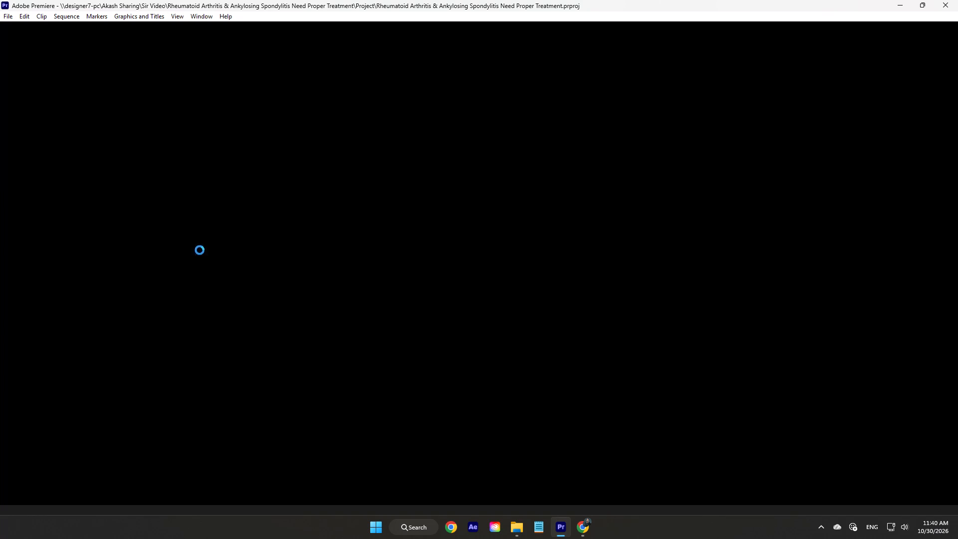
Play New Video_29.10.26 from its start and around the first A4 sound effect to check captions and the relinked audio.
drag(152, 318, 232, 329)
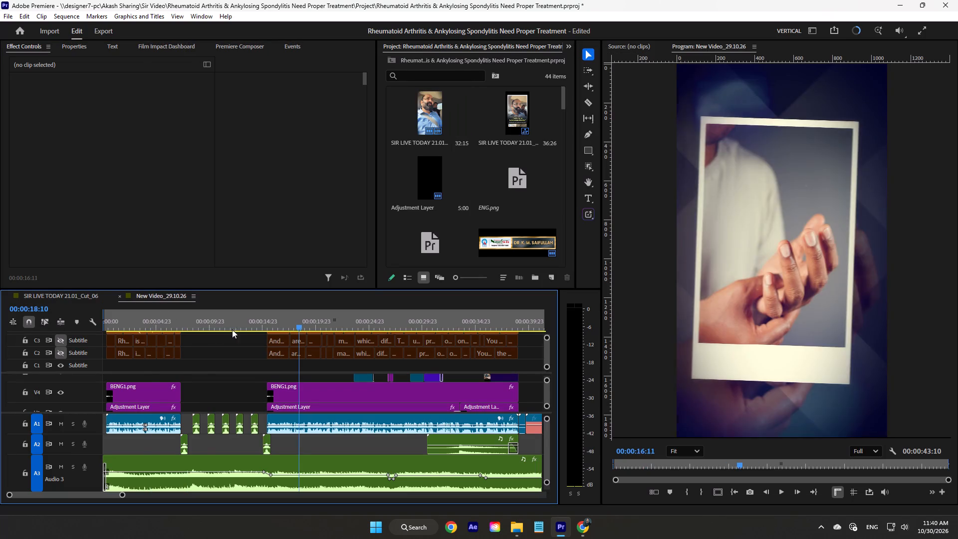
drag(232, 329, 47, 312)
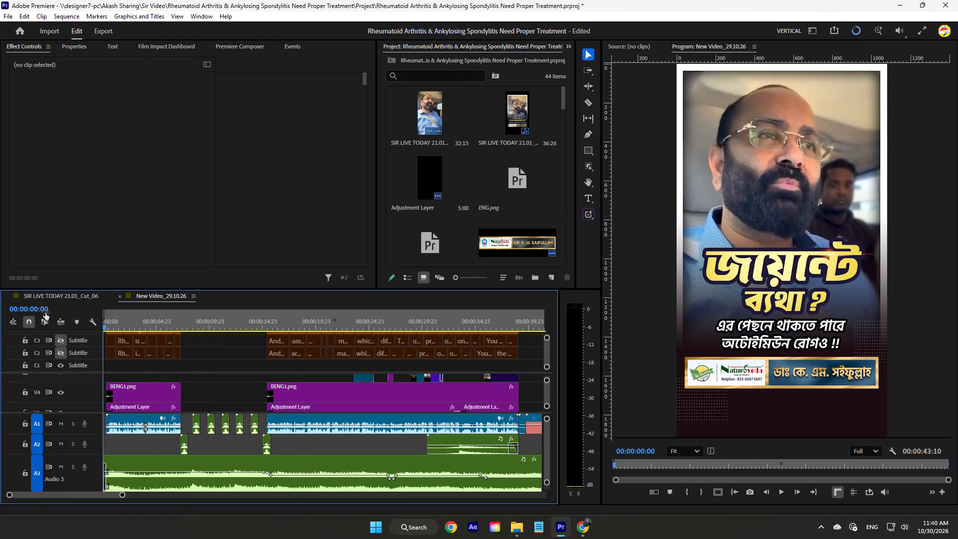
key(space)
key(space)
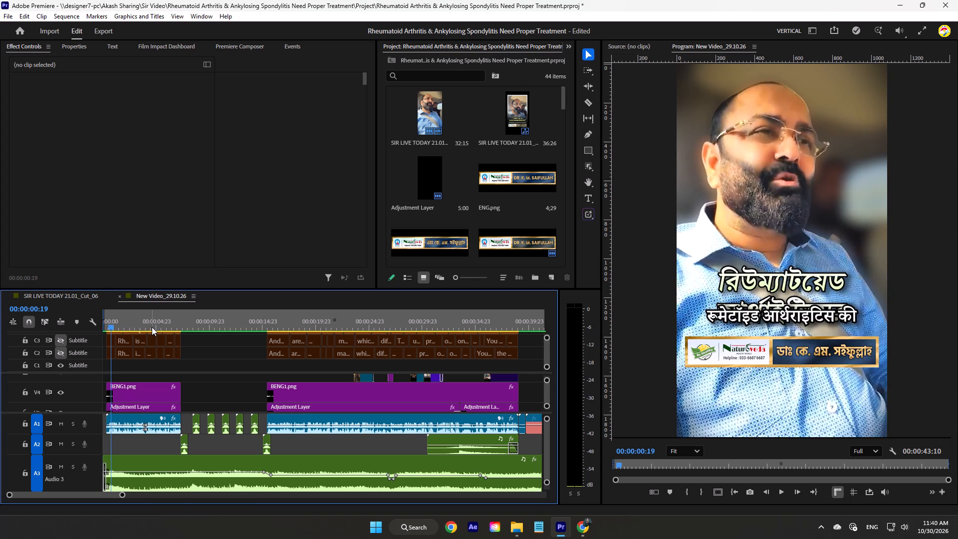
key(grave)
key(space)
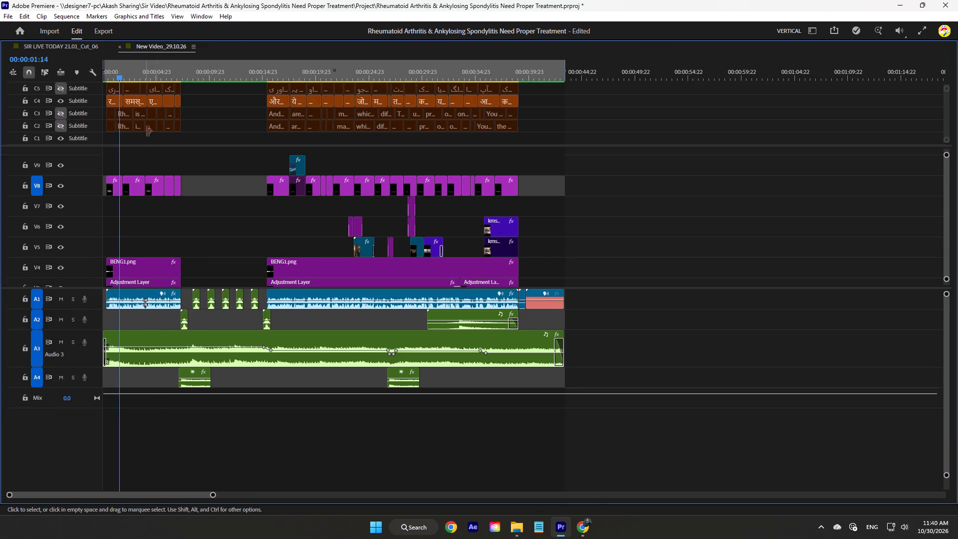
click(179, 77)
key(space)
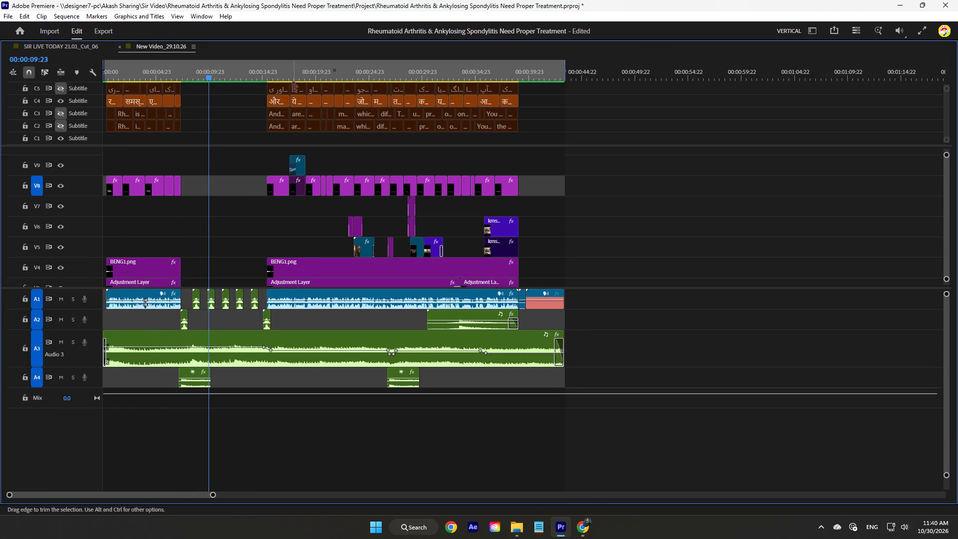
key(space)
Play the sequence from about 00:00:35:20, checking the relinked kms nadi.mp4 section through to the ending, and return to the start.
drag(488, 72, 485, 71)
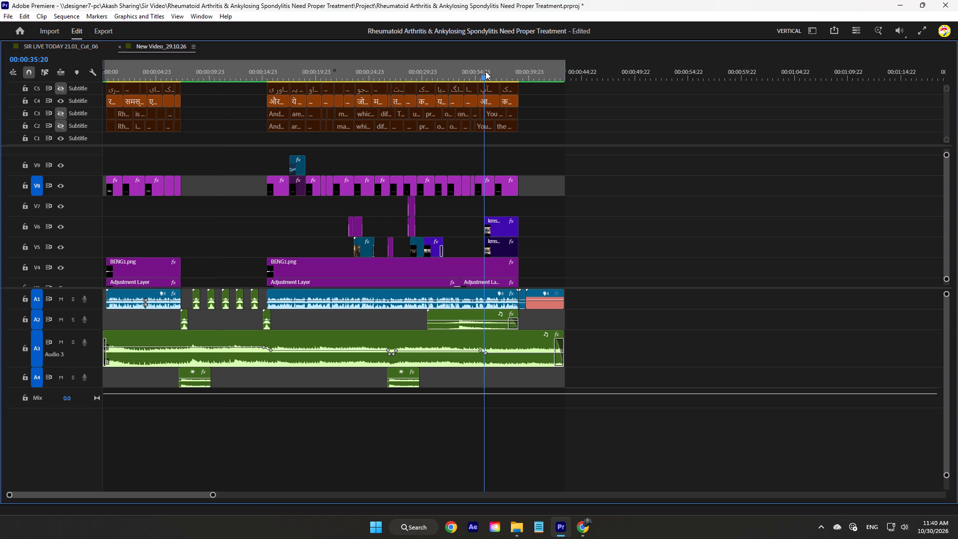
drag(485, 71, 484, 72)
key(grave)
key(space)
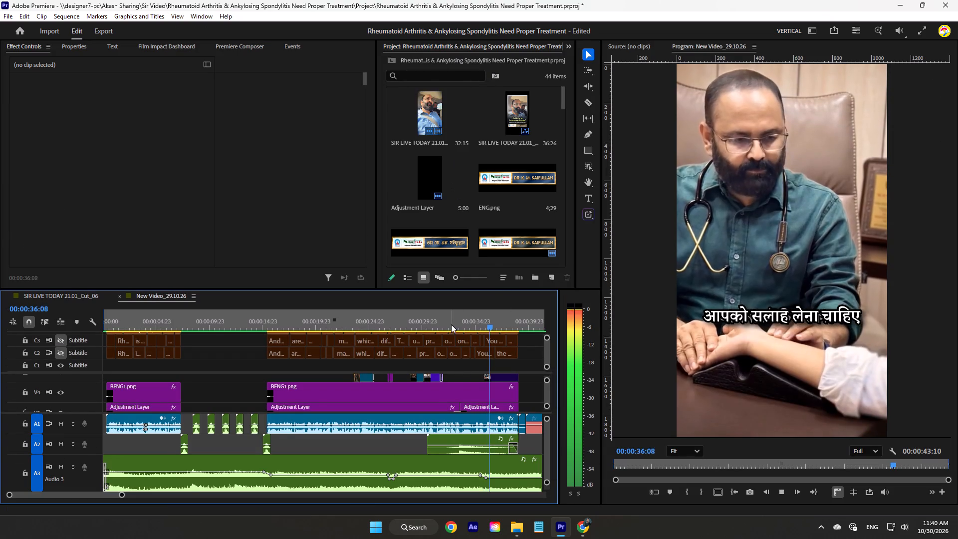
scroll(452, 329, down, 10)
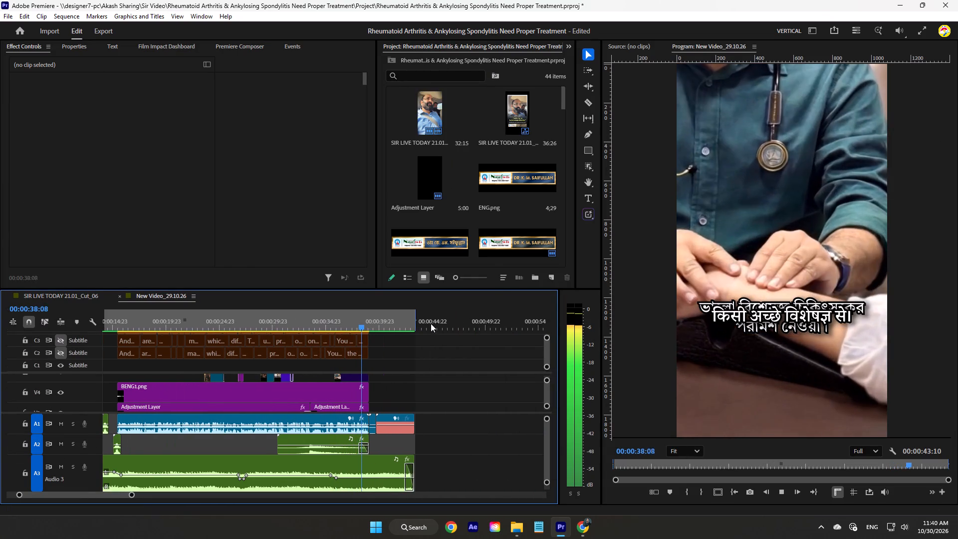
scroll(431, 323, down, 6)
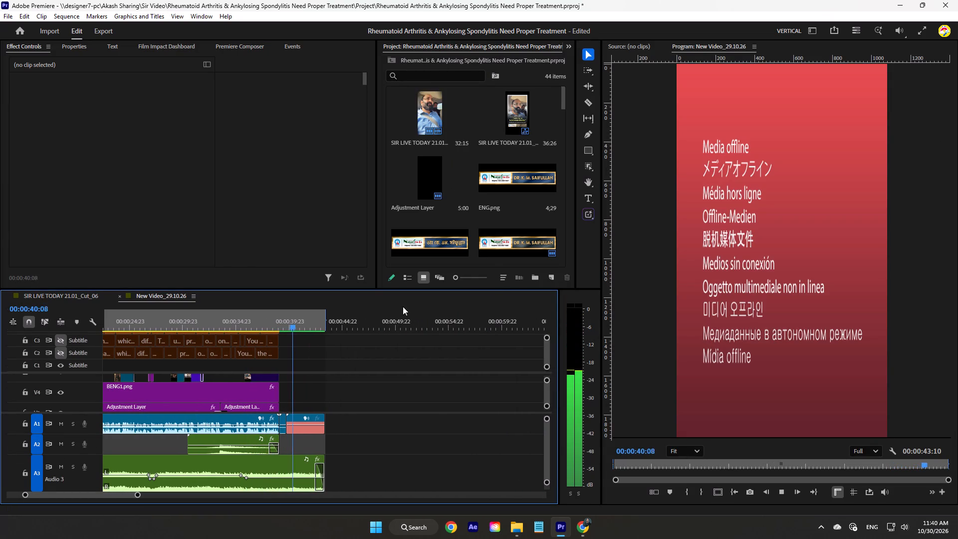
key(space)
drag(294, 319, 32, 328)
key(grave)
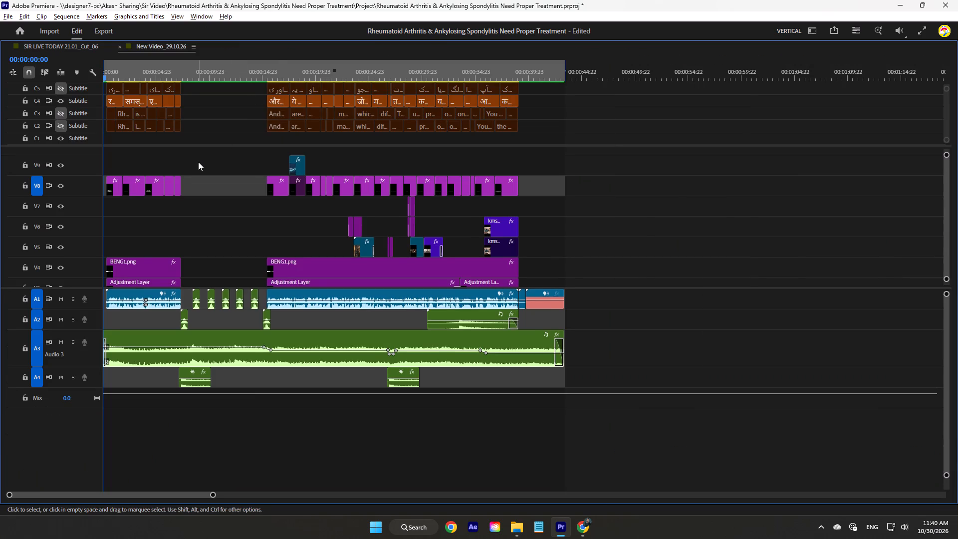
Disable all the Bengali text clips on V8 in both the opening and main speech sections.
alt+scroll(198, 162, down, 1)
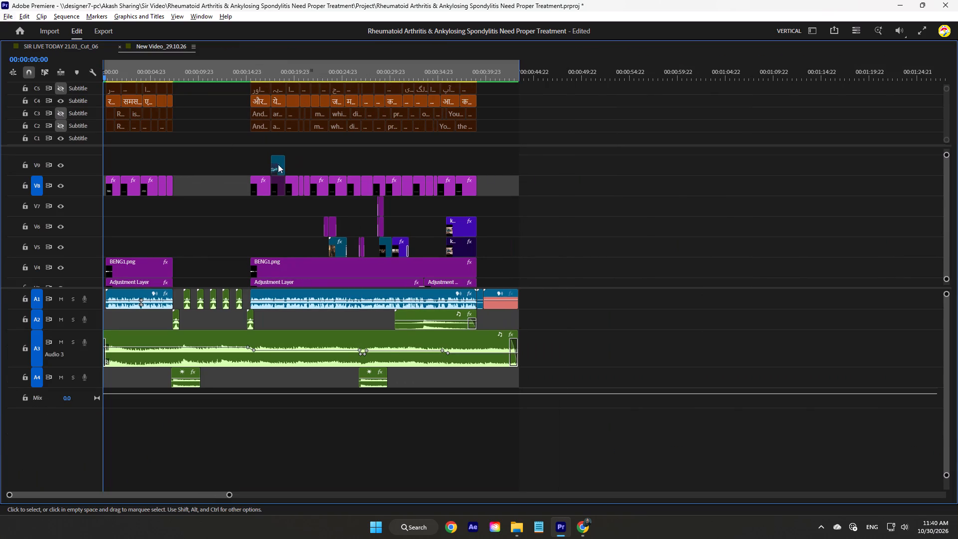
click(273, 186)
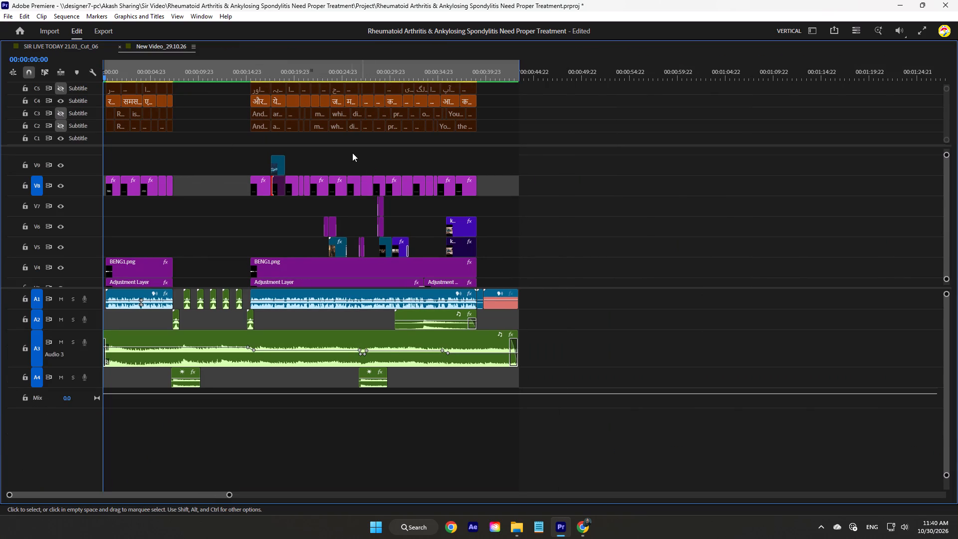
click(350, 153)
drag(948, 153, 947, 106)
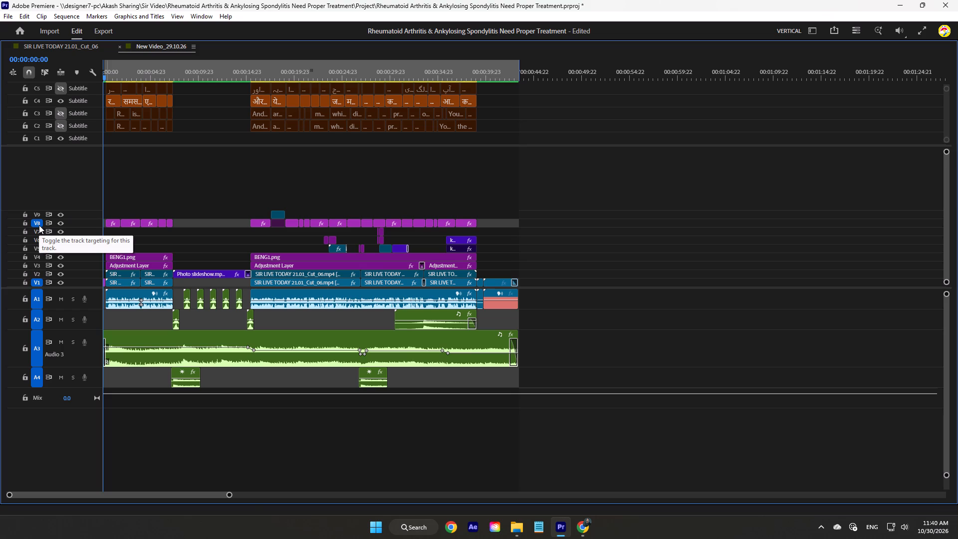
drag(214, 203, 98, 236)
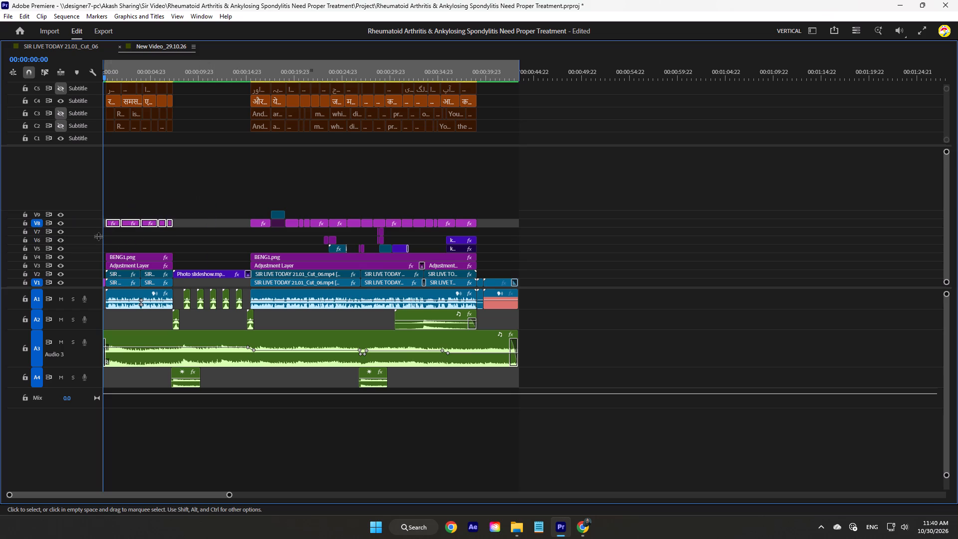
shift+click(255, 221)
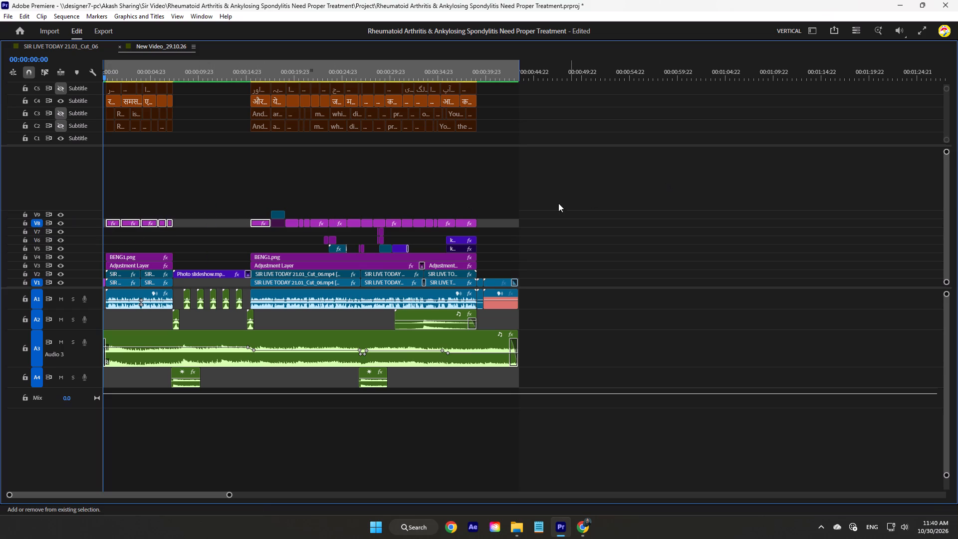
drag(498, 193, 342, 222)
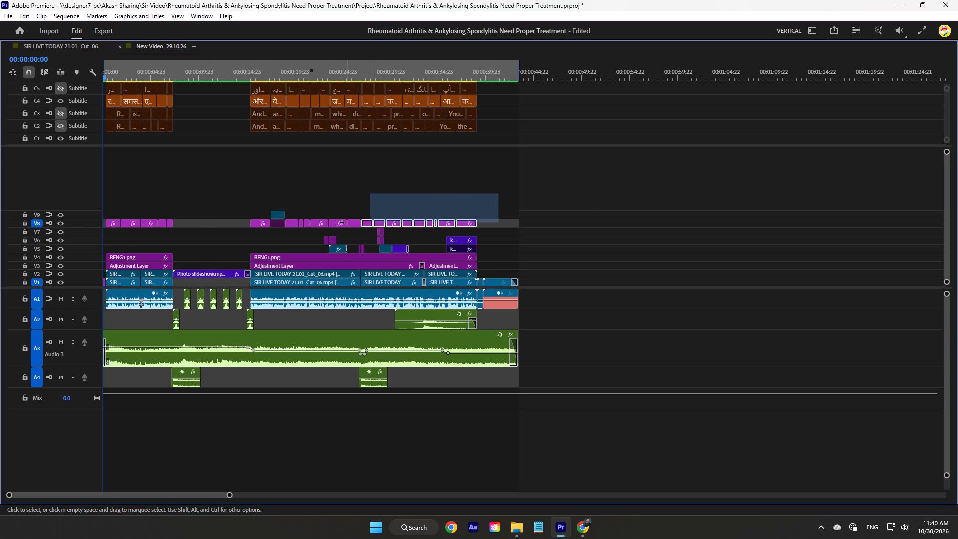
drag(342, 222, 289, 220)
shift+click(255, 223)
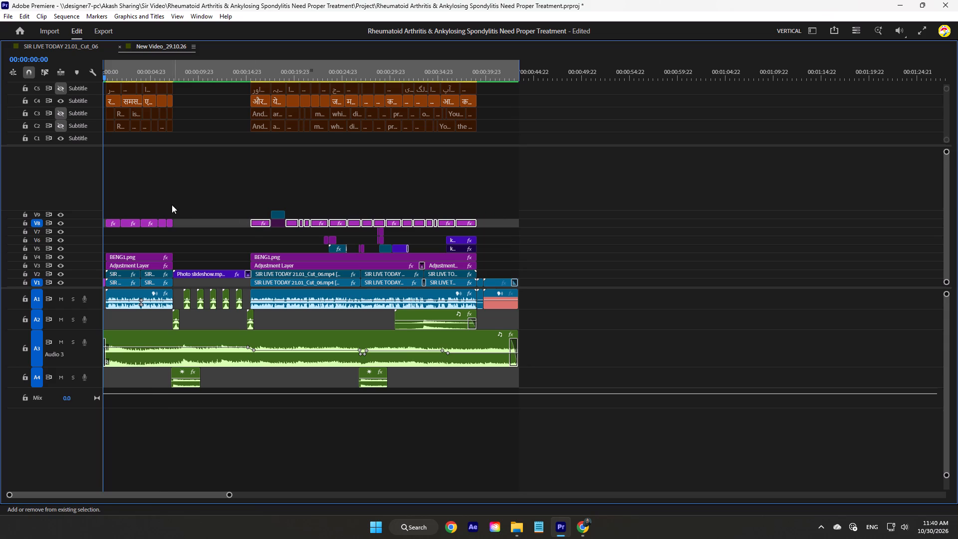
shift+drag(192, 200, 102, 230)
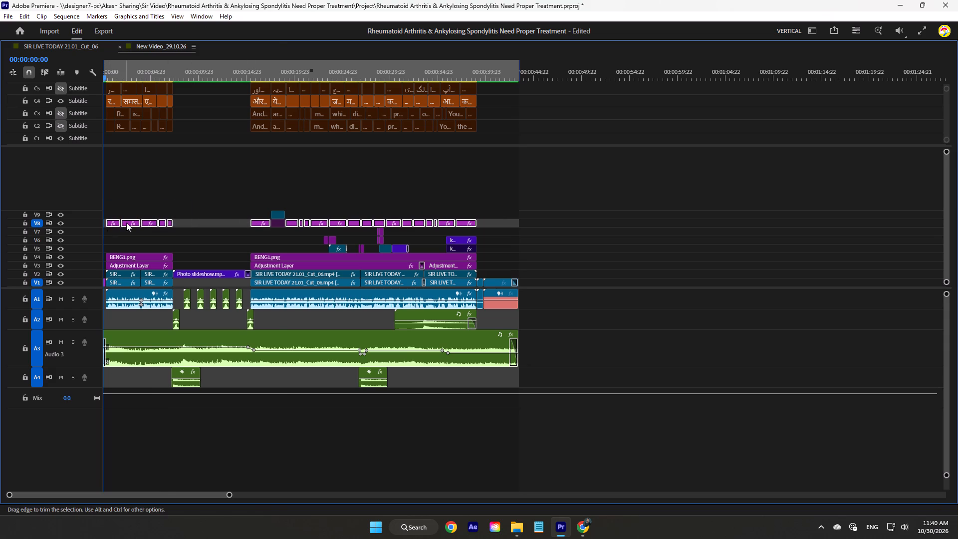
right_click(127, 223)
click(169, 213)
click(279, 186)
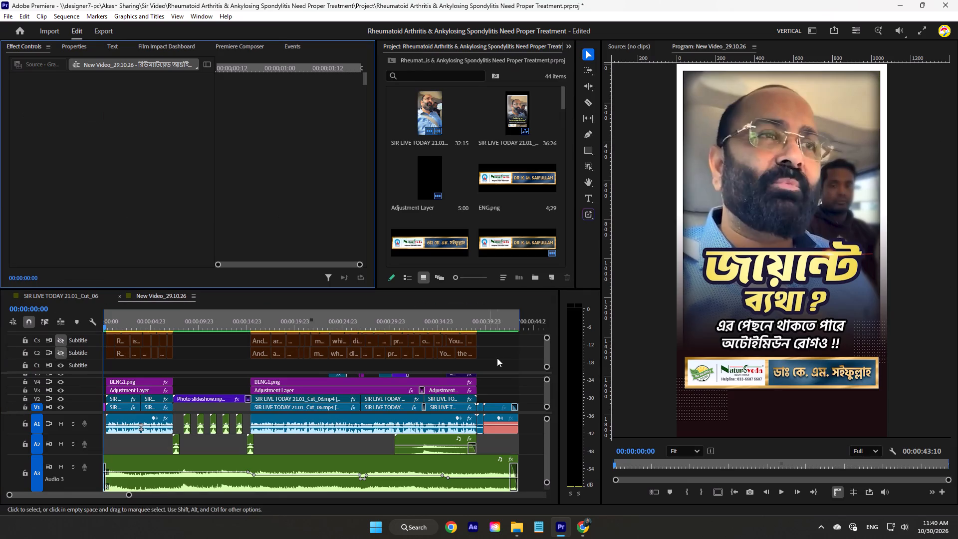
drag(129, 317, 74, 318)
key(grave)
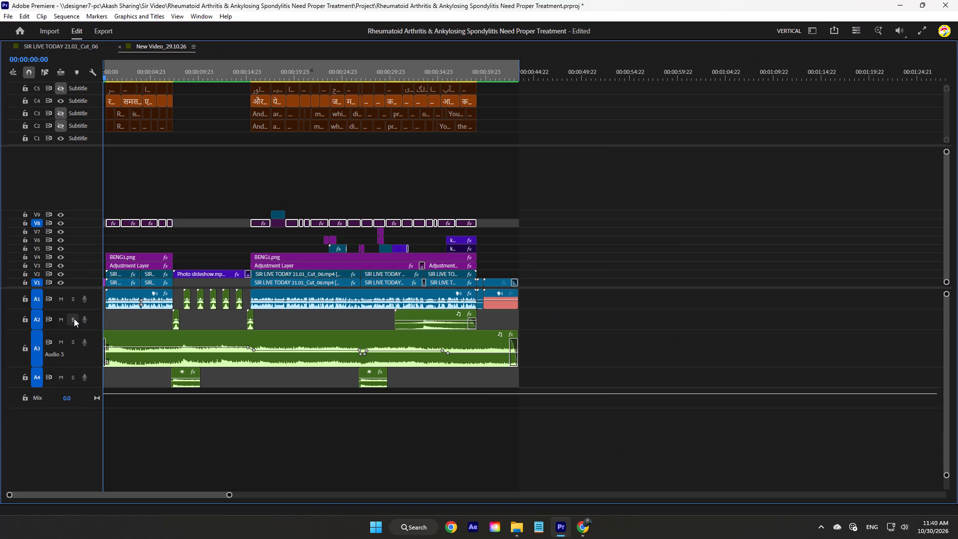
click(687, 243)
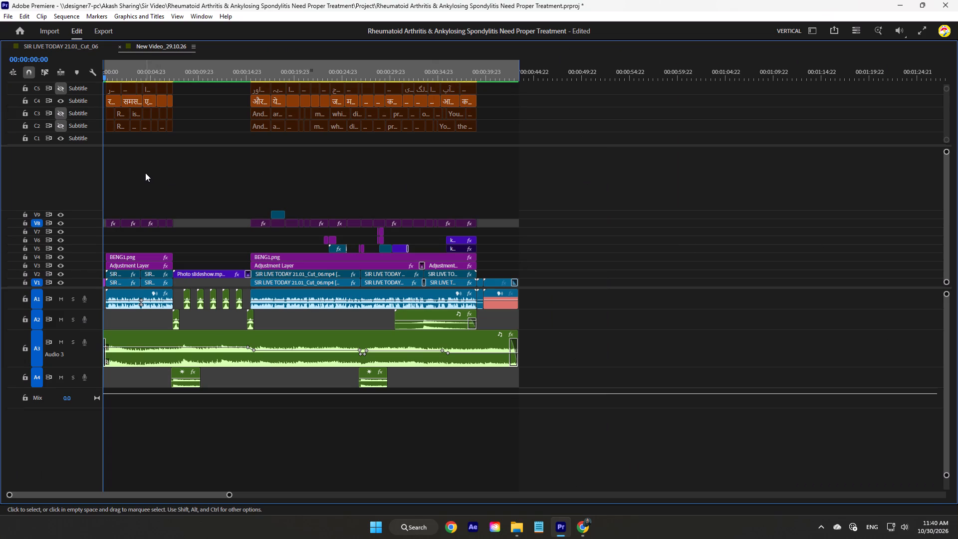
Set all the Hindi captions on C4 to Adobe Devanagari Bold, checking them through the opening and to about 00:00:23:20.
drag(504, 106, 231, 101)
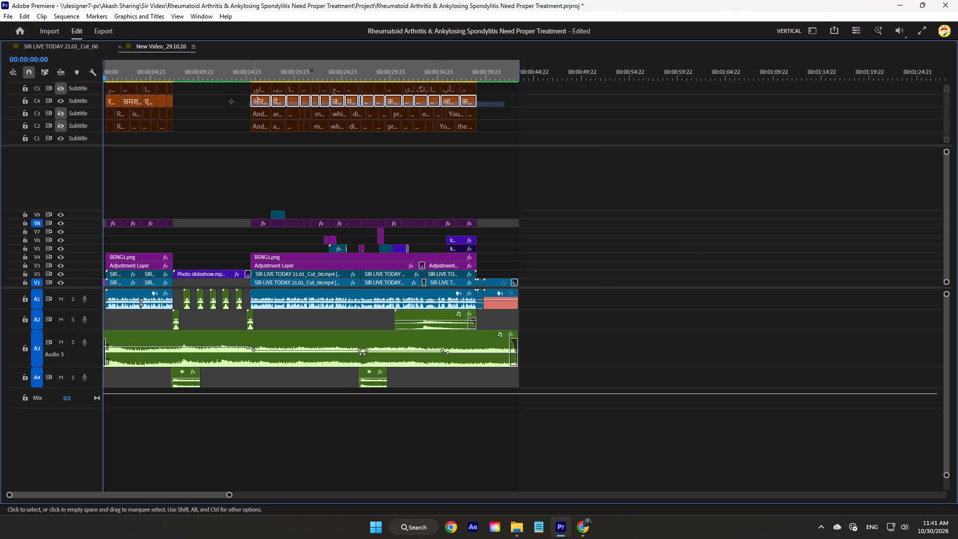
drag(231, 101, 86, 101)
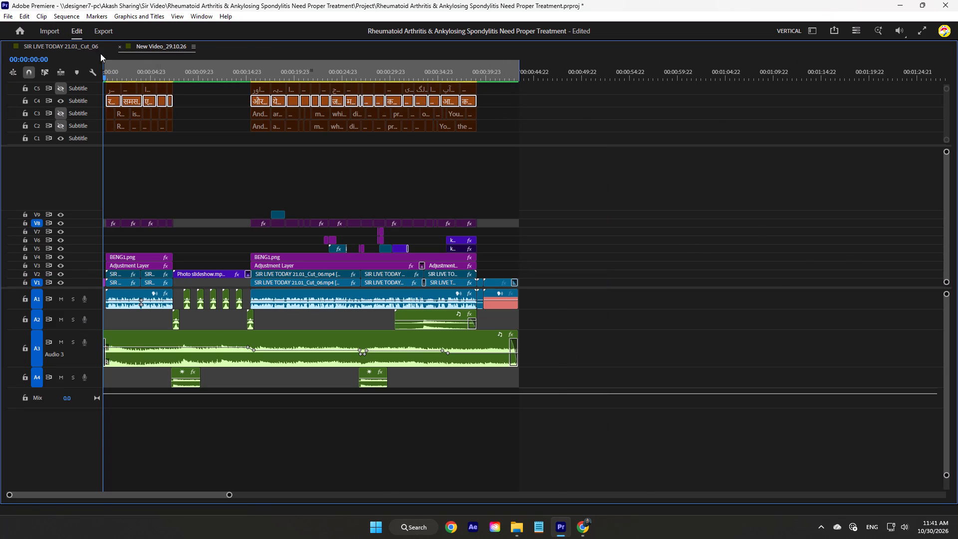
key(grave)
click(73, 42)
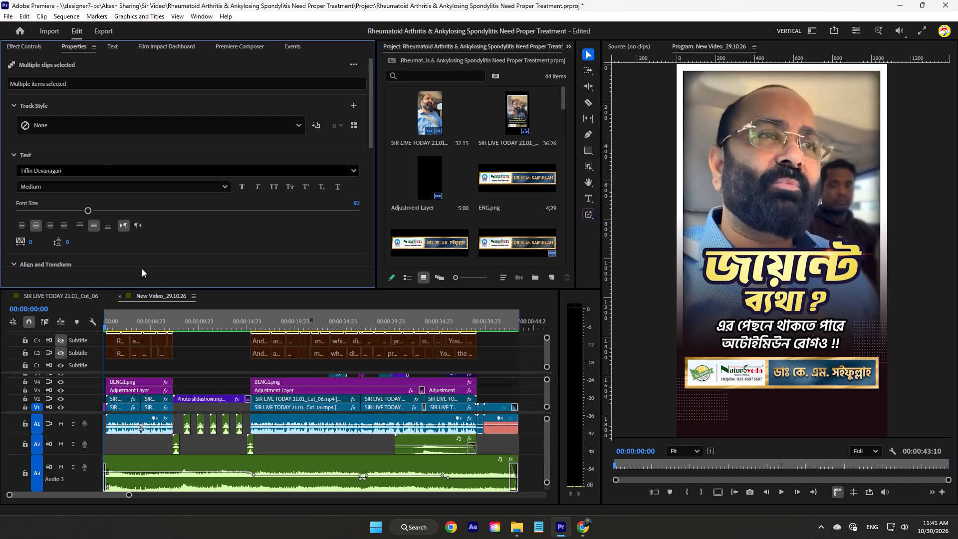
click(97, 173)
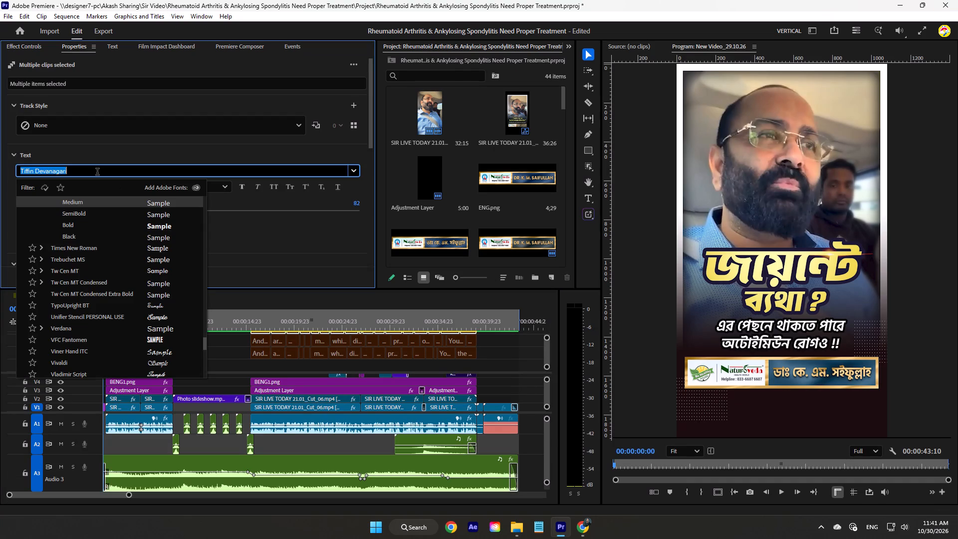
text(ad)
text(ob)
click(157, 247)
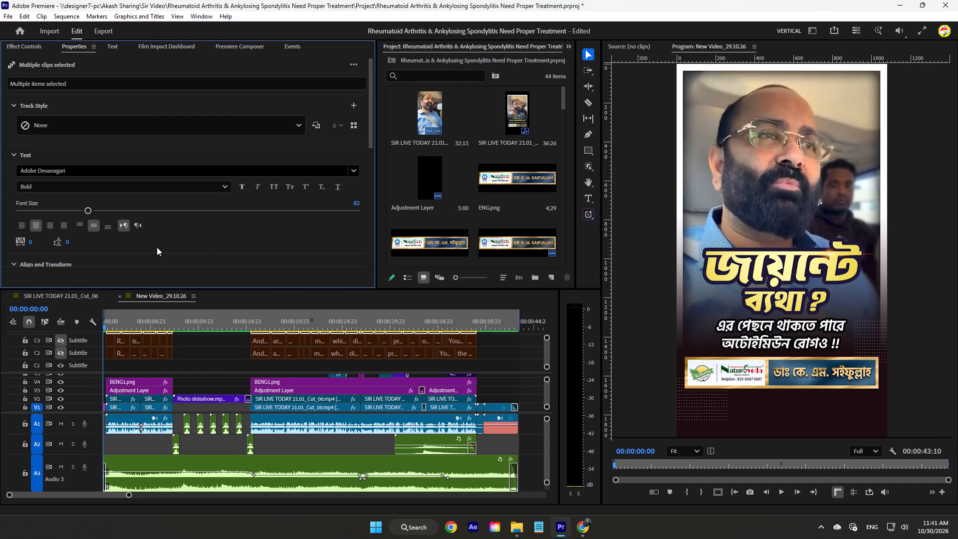
click(124, 315)
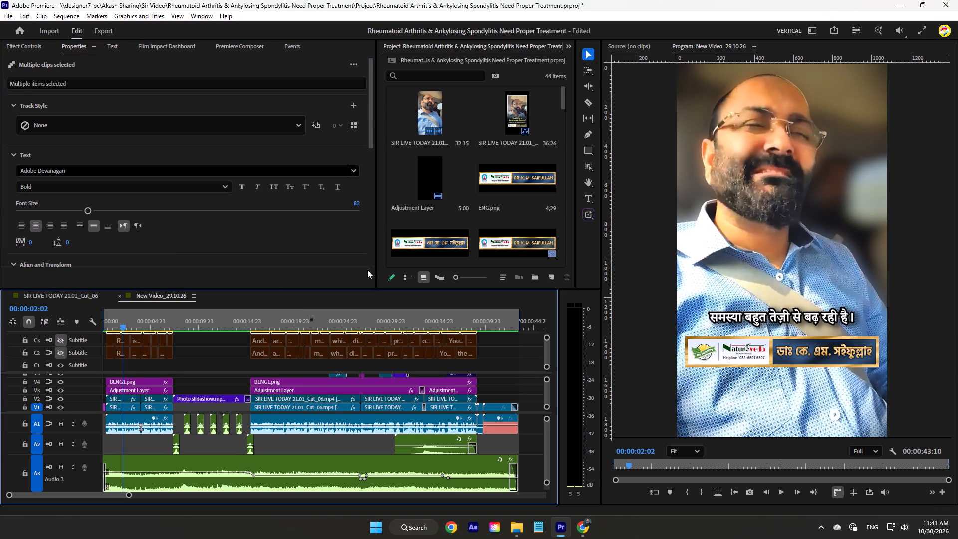
scroll(262, 224, down, 2)
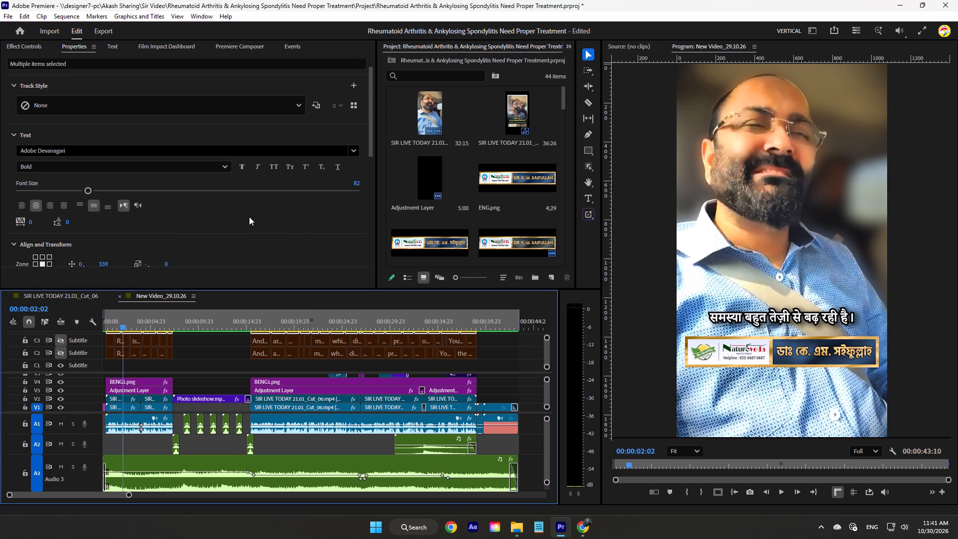
drag(132, 322, 159, 323)
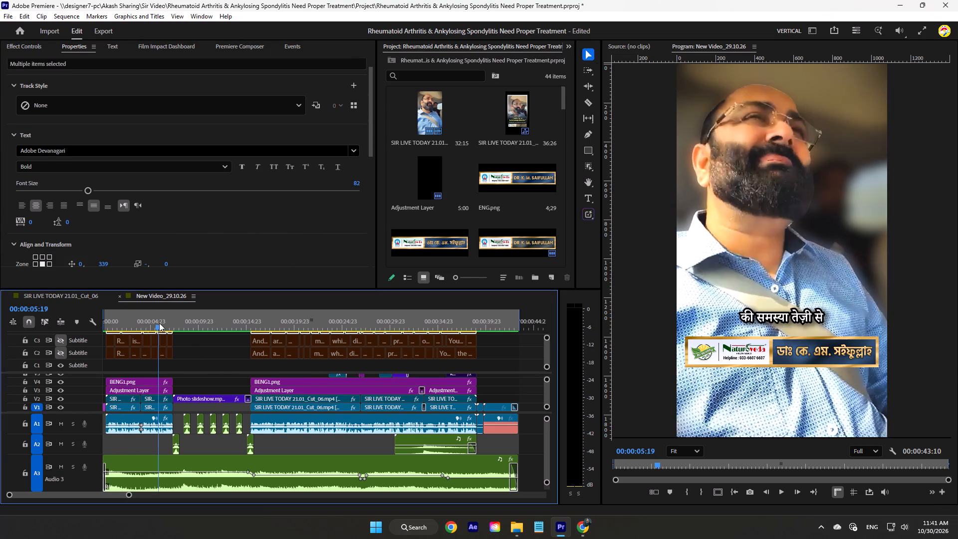
drag(159, 323, 301, 322)
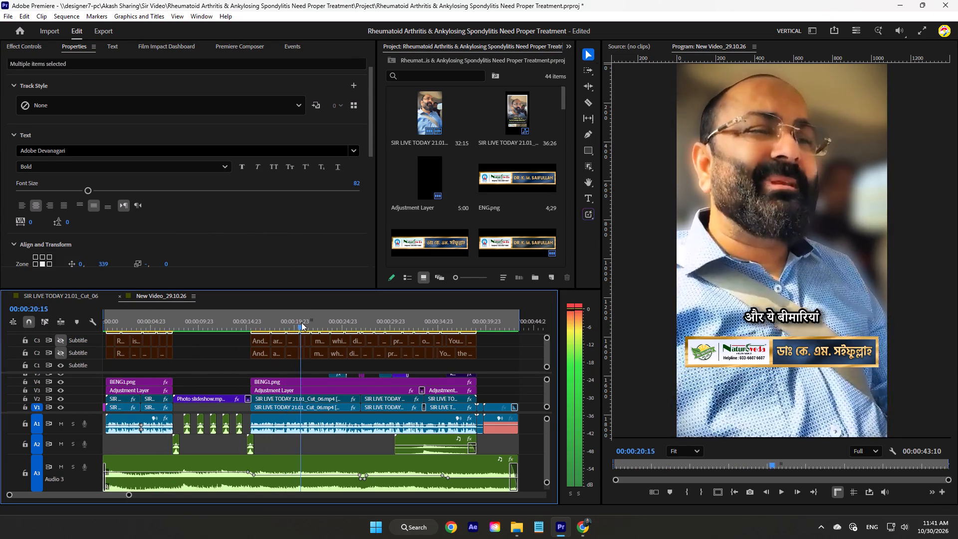
drag(301, 322, 332, 313)
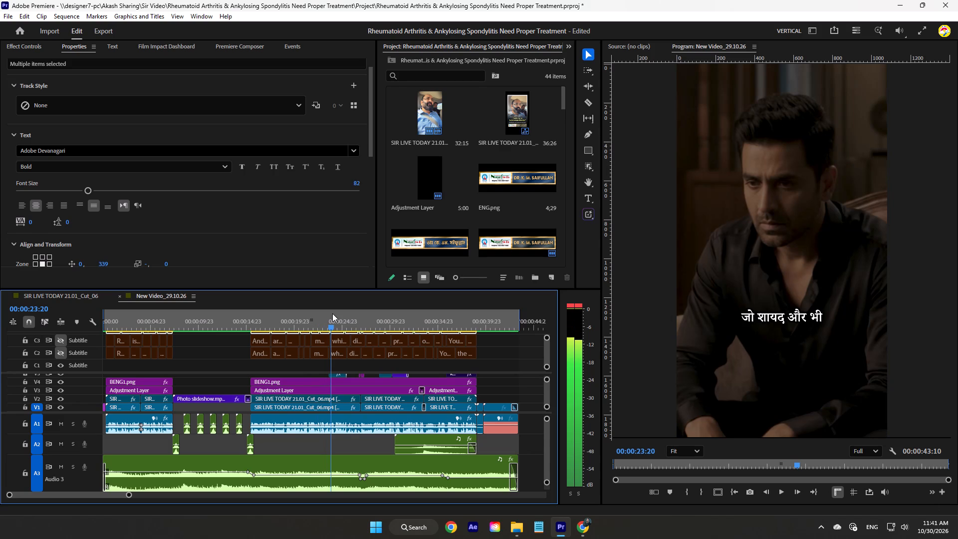
Upgrade all the Hindi captions to graphic clips and select the resulting clips on V10.
click(73, 18)
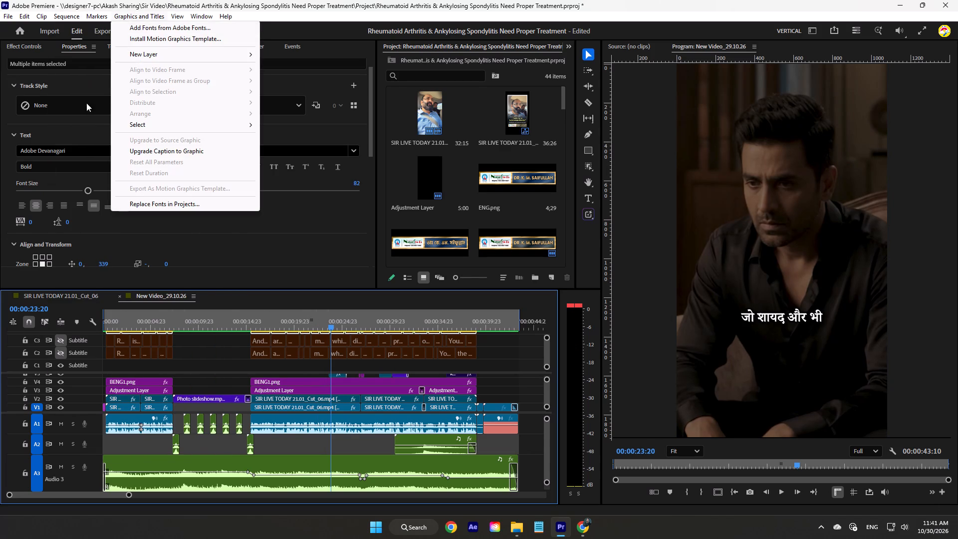
click(152, 149)
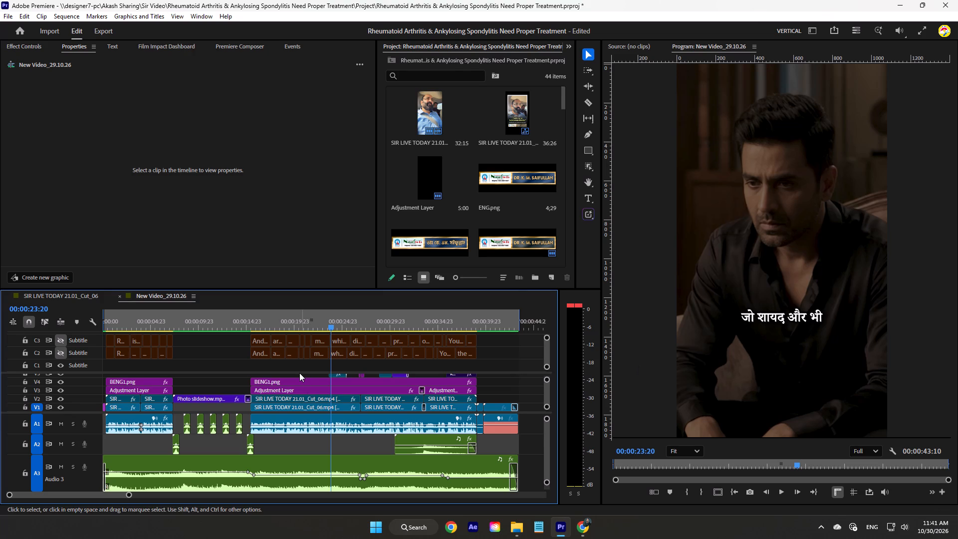
key(grave)
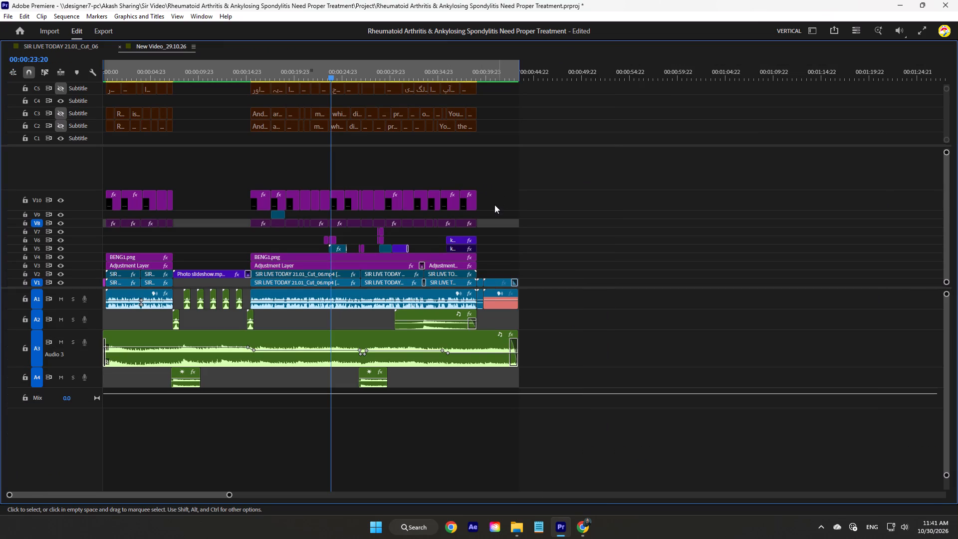
drag(494, 199, 104, 168)
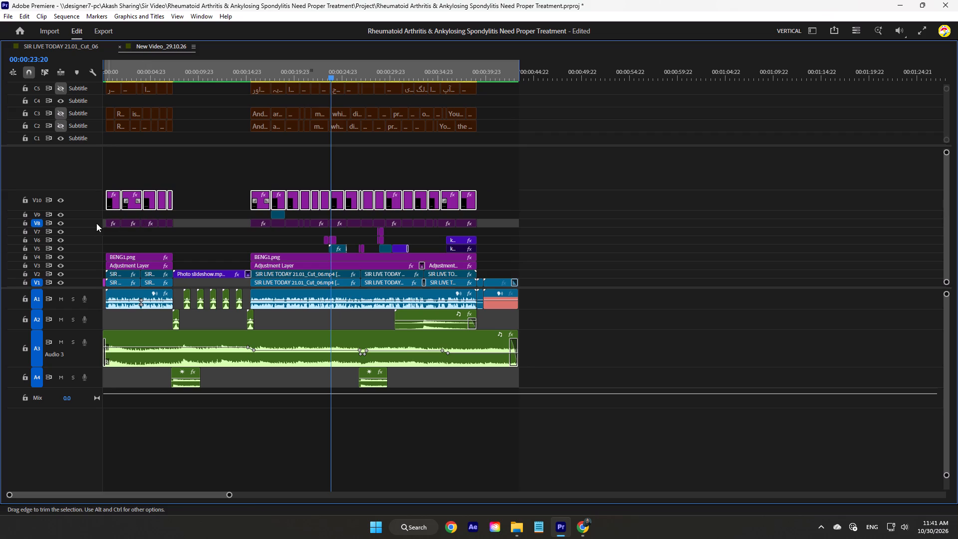
Copy all effects of the second Bengali text clip on V8, including its position, Gaussian Blur and opacity keyframes, with the playhead at 00:00:01:21.
click(126, 223)
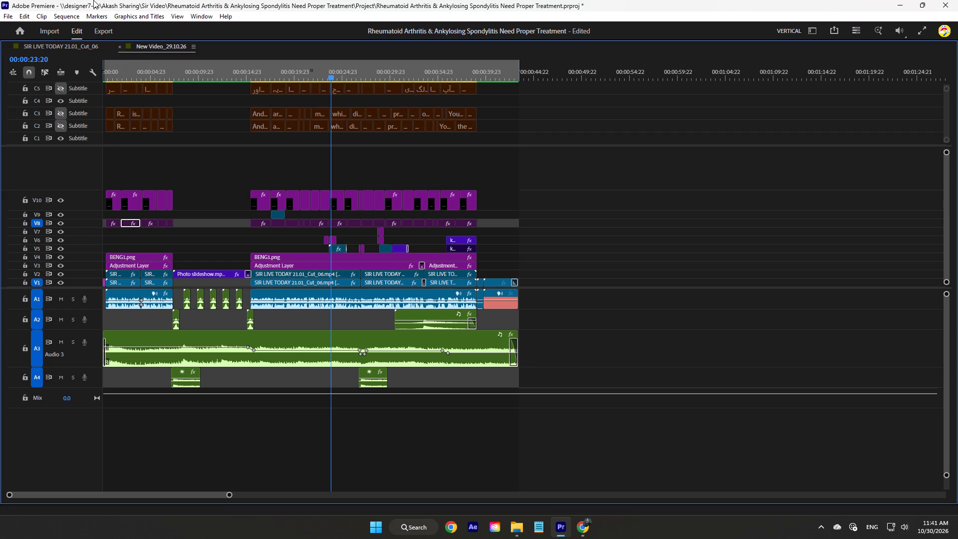
key(grave)
key(grave)
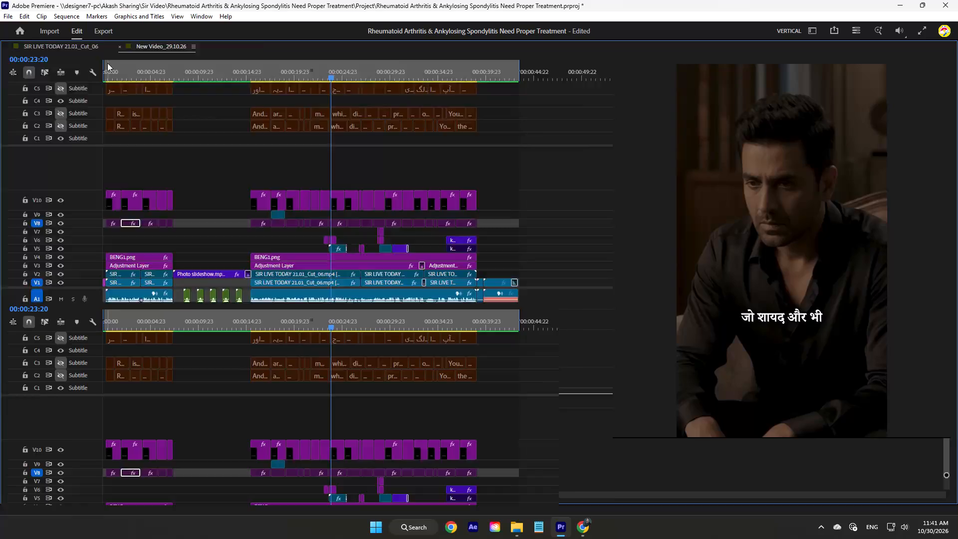
click(27, 45)
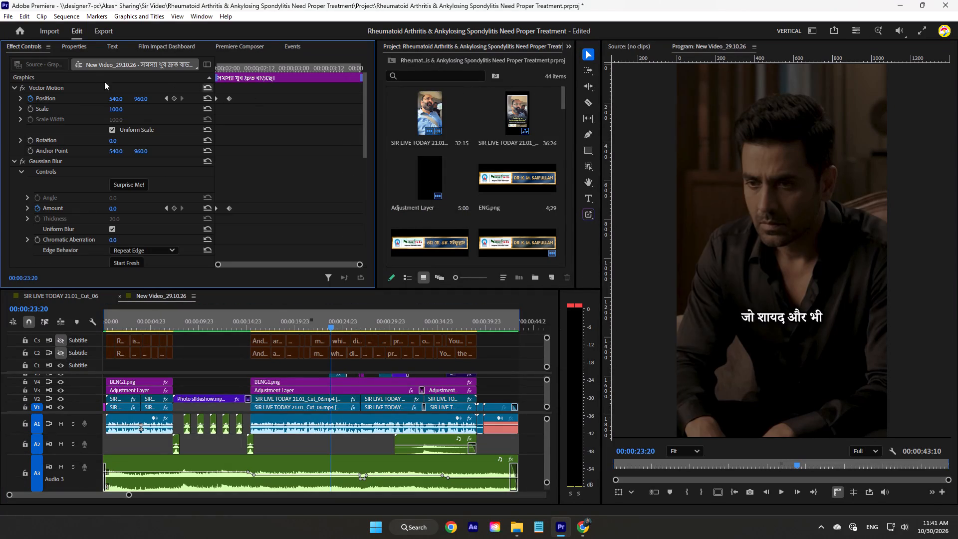
click(41, 89)
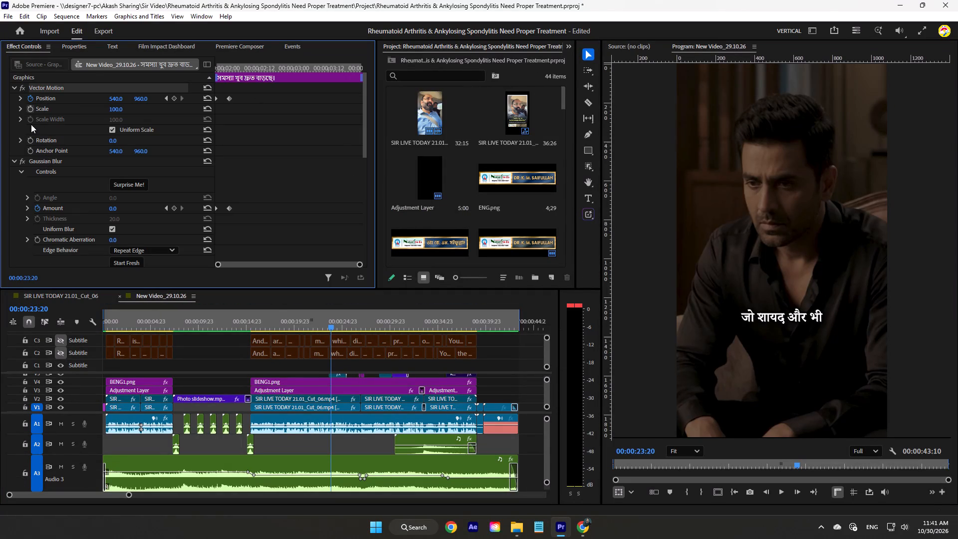
key(ctrl+a)
scroll(64, 174, down, 17)
scroll(64, 174, down, 9)
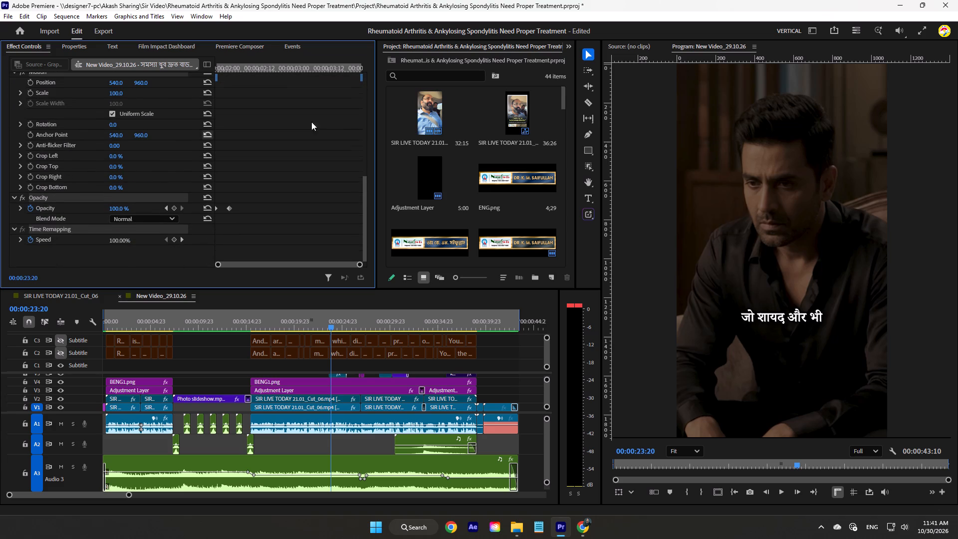
drag(266, 65, 160, 75)
scroll(70, 152, up, 4)
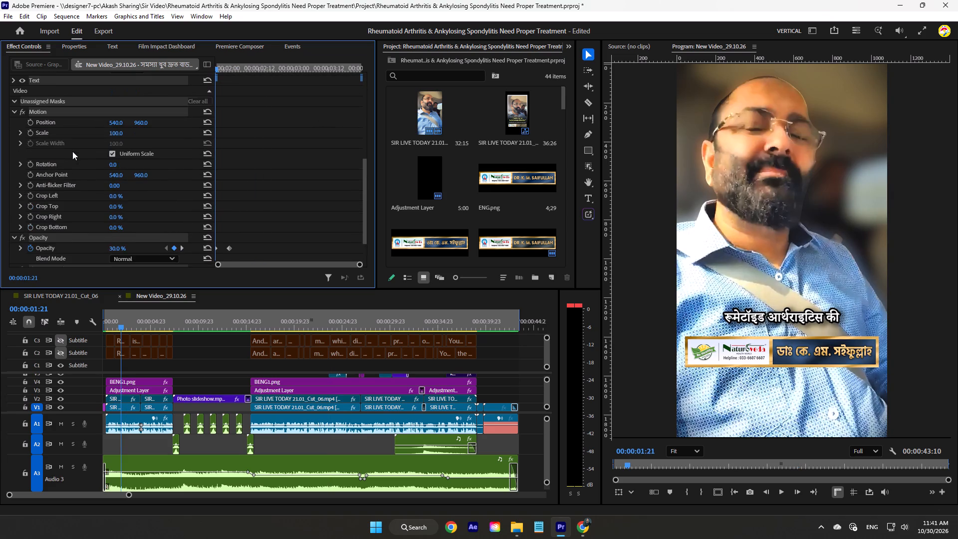
scroll(72, 151, up, 13)
scroll(78, 153, up, 18)
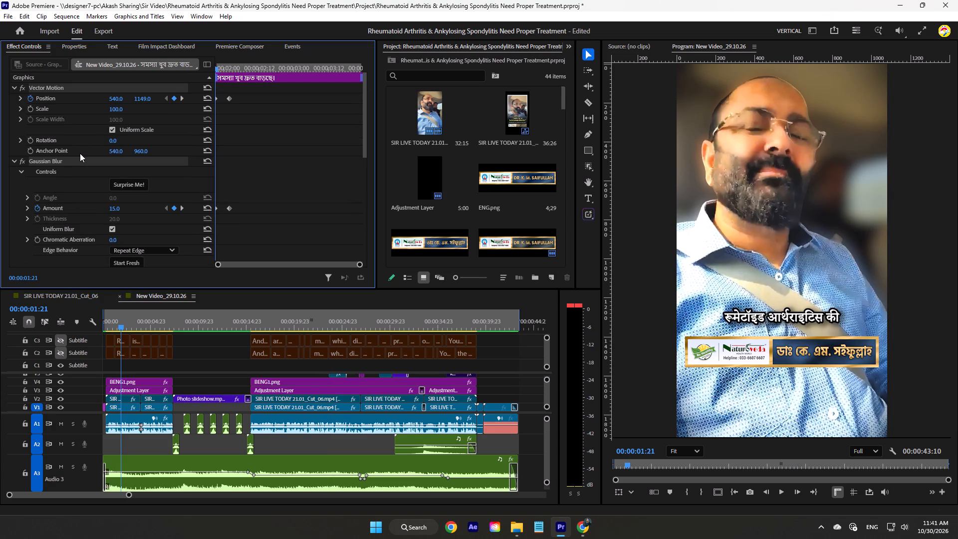
key(ctrl+c)
key(ctrl+c)
key(grave)
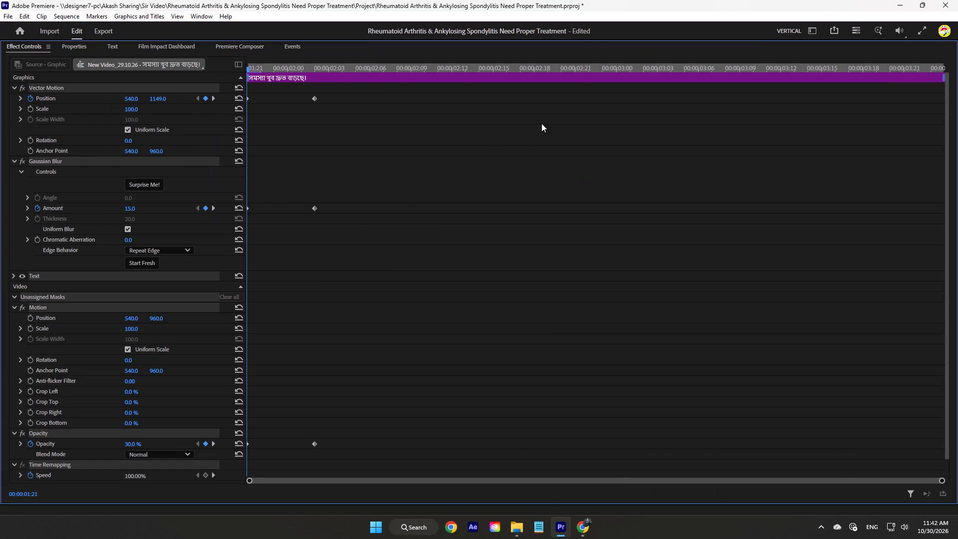
key(grave)
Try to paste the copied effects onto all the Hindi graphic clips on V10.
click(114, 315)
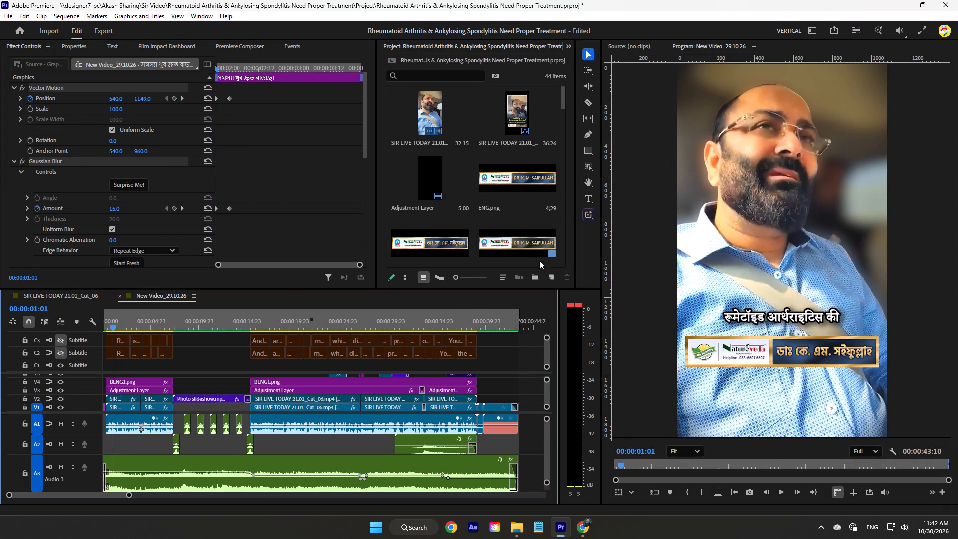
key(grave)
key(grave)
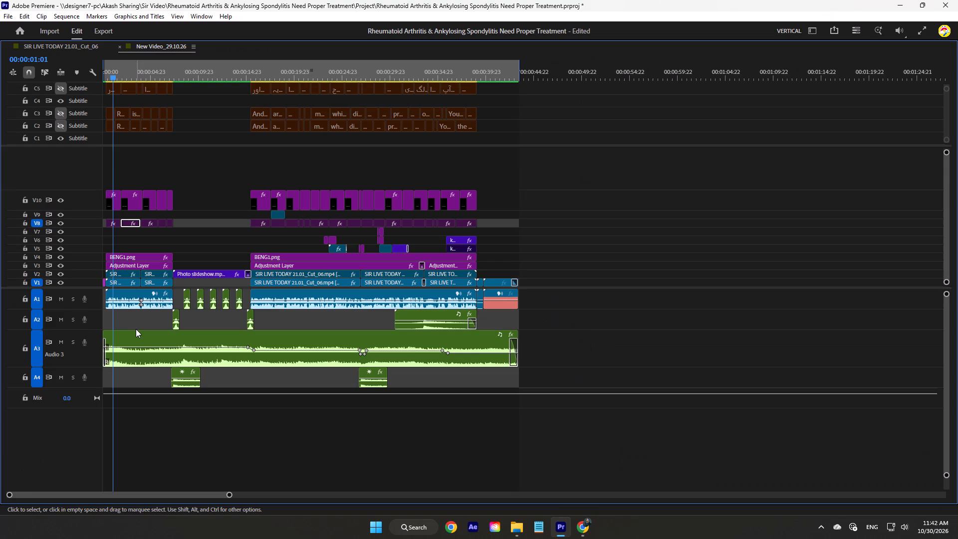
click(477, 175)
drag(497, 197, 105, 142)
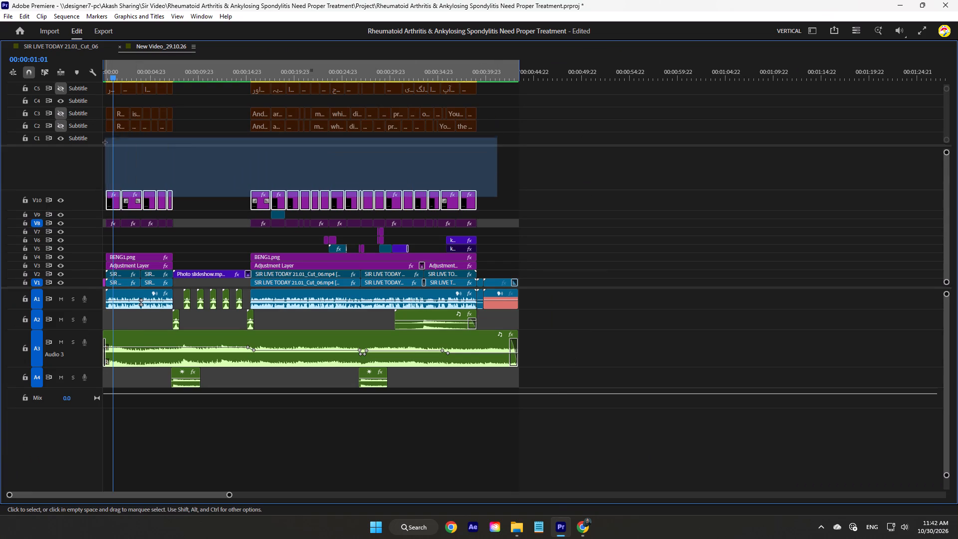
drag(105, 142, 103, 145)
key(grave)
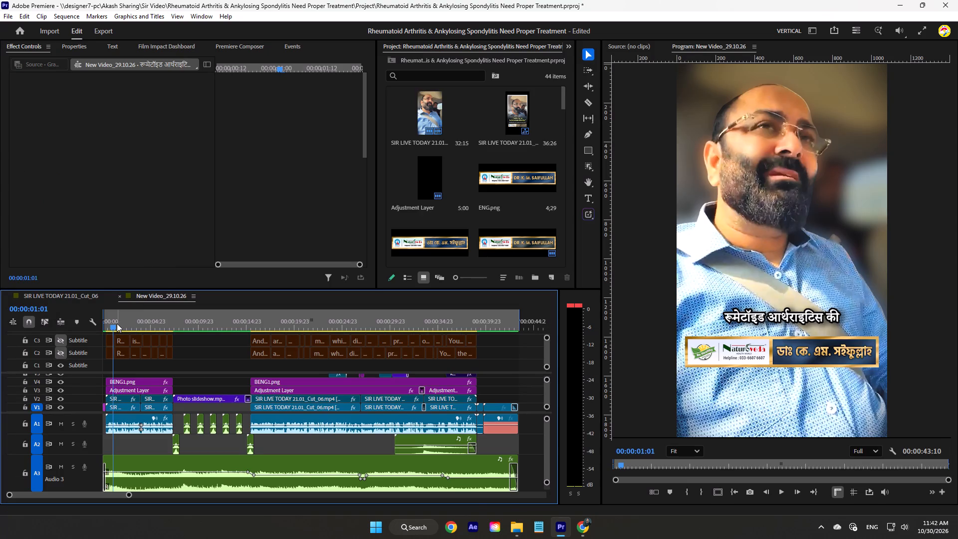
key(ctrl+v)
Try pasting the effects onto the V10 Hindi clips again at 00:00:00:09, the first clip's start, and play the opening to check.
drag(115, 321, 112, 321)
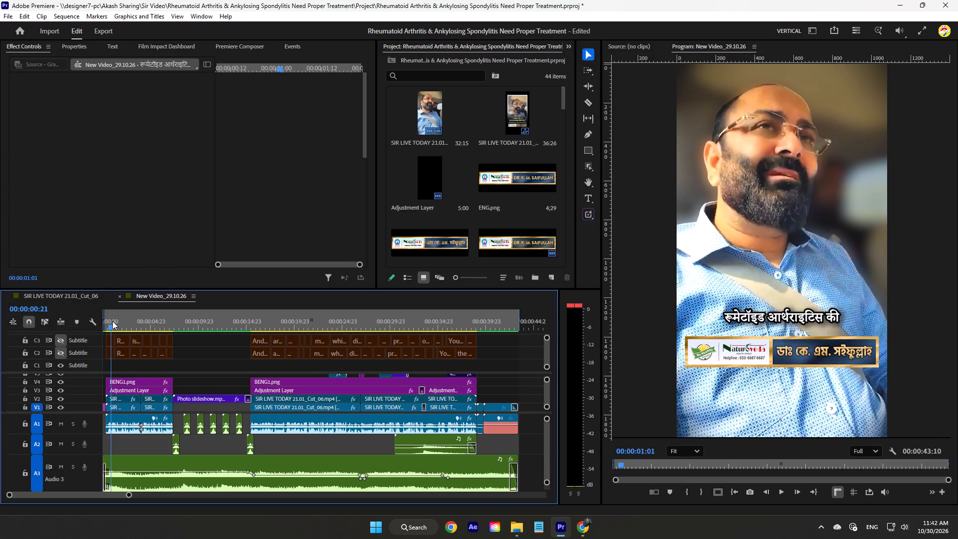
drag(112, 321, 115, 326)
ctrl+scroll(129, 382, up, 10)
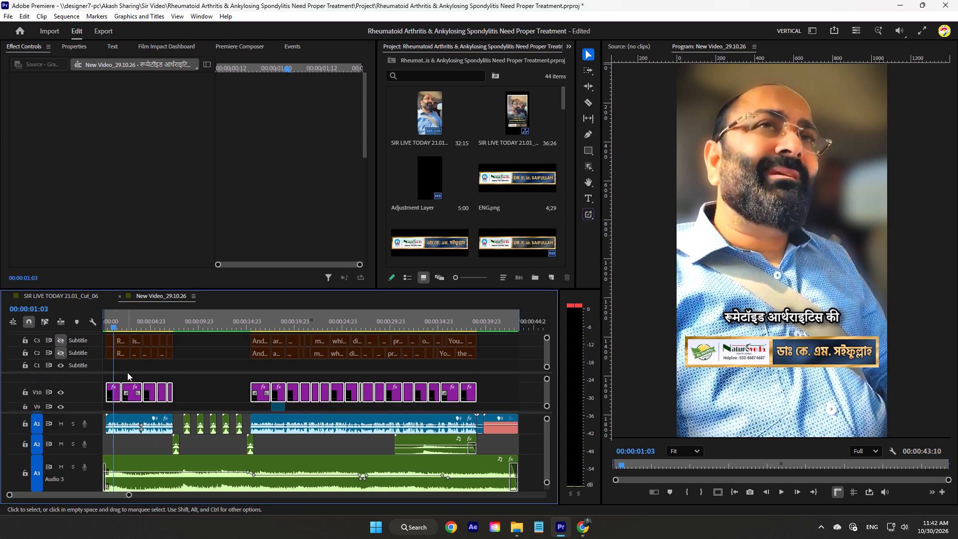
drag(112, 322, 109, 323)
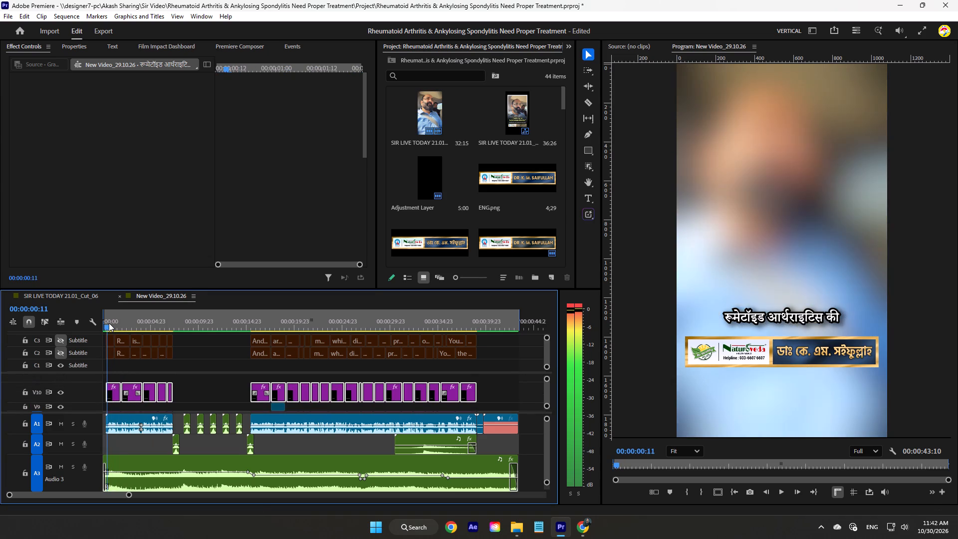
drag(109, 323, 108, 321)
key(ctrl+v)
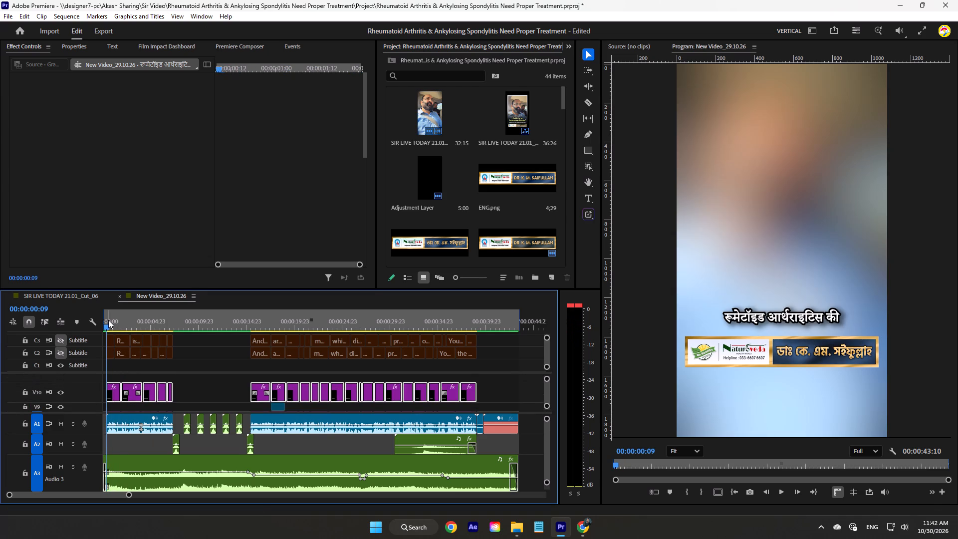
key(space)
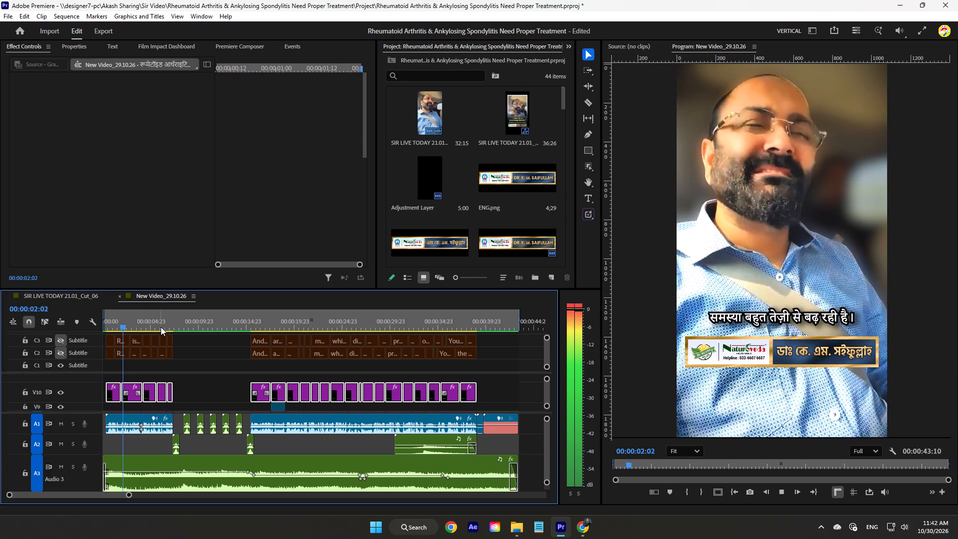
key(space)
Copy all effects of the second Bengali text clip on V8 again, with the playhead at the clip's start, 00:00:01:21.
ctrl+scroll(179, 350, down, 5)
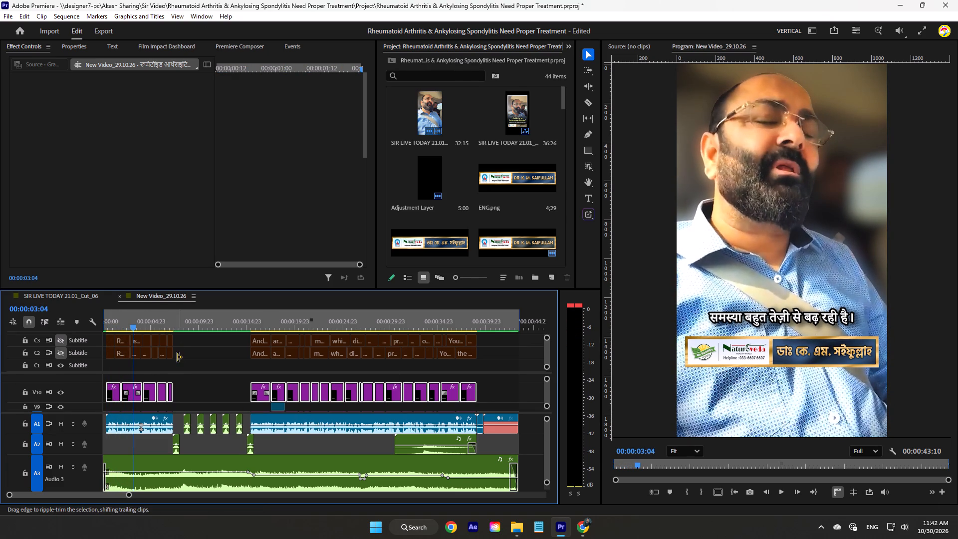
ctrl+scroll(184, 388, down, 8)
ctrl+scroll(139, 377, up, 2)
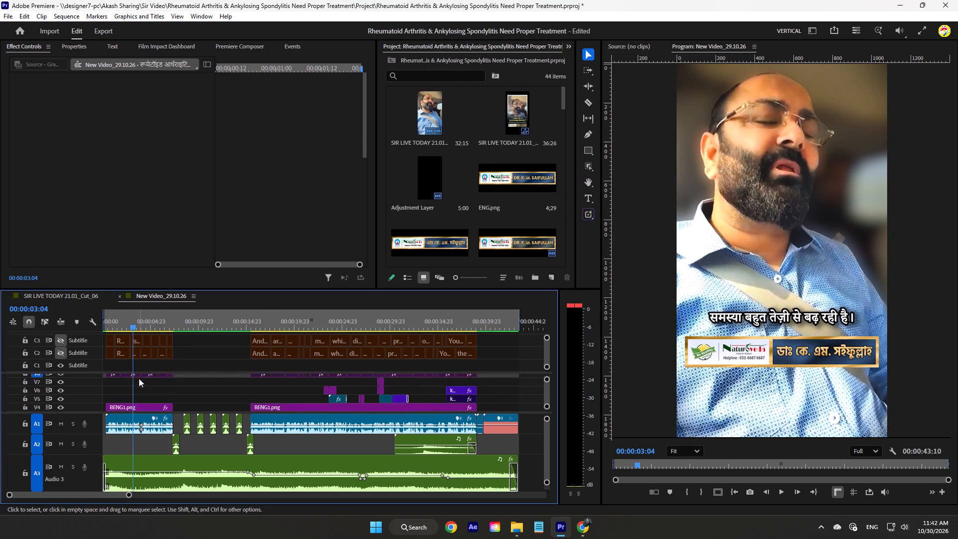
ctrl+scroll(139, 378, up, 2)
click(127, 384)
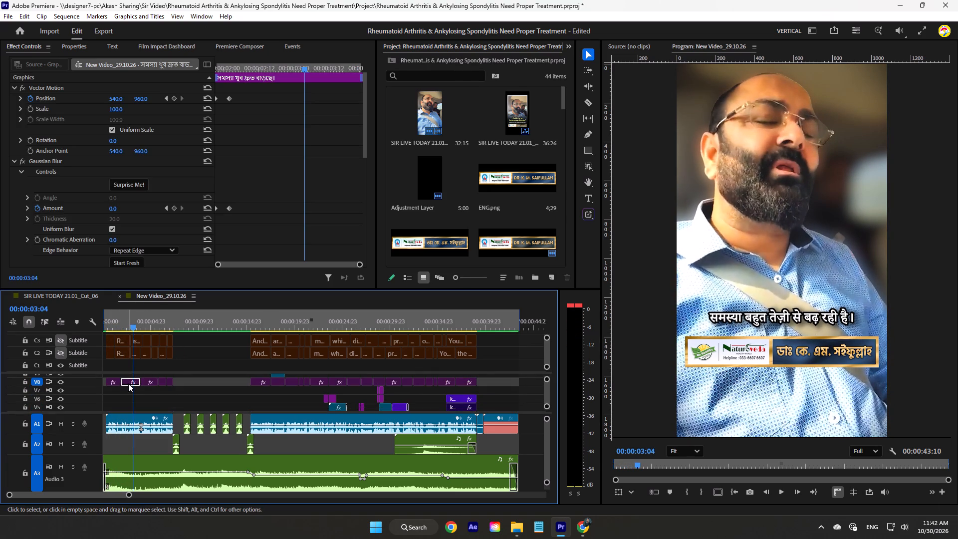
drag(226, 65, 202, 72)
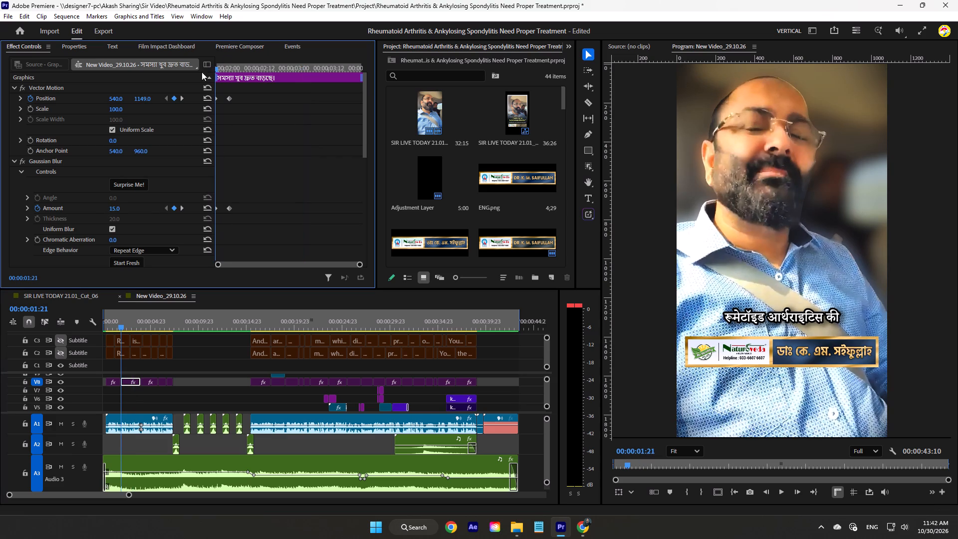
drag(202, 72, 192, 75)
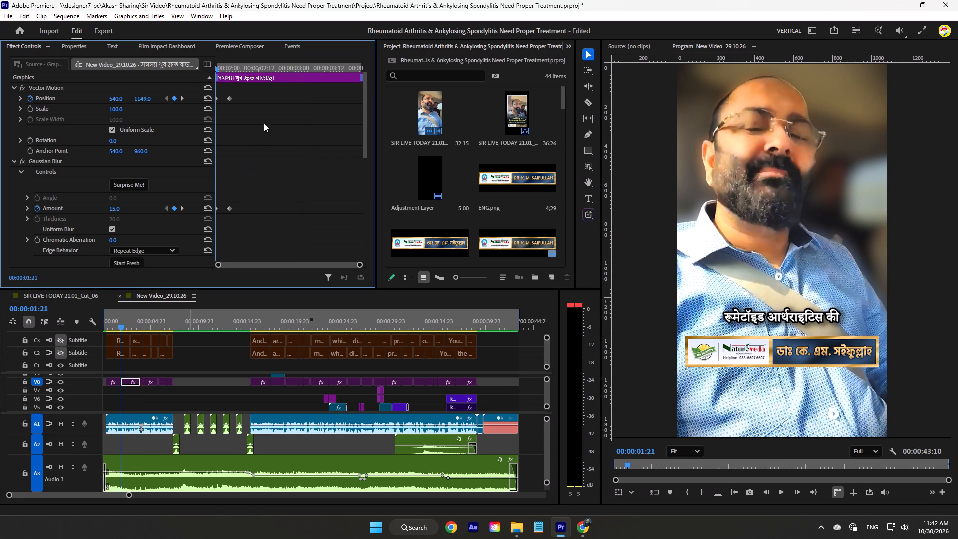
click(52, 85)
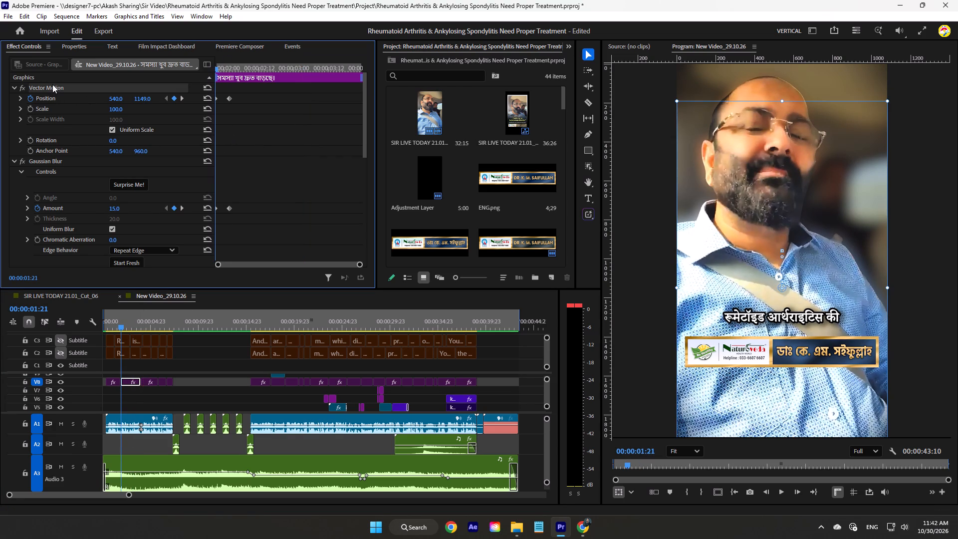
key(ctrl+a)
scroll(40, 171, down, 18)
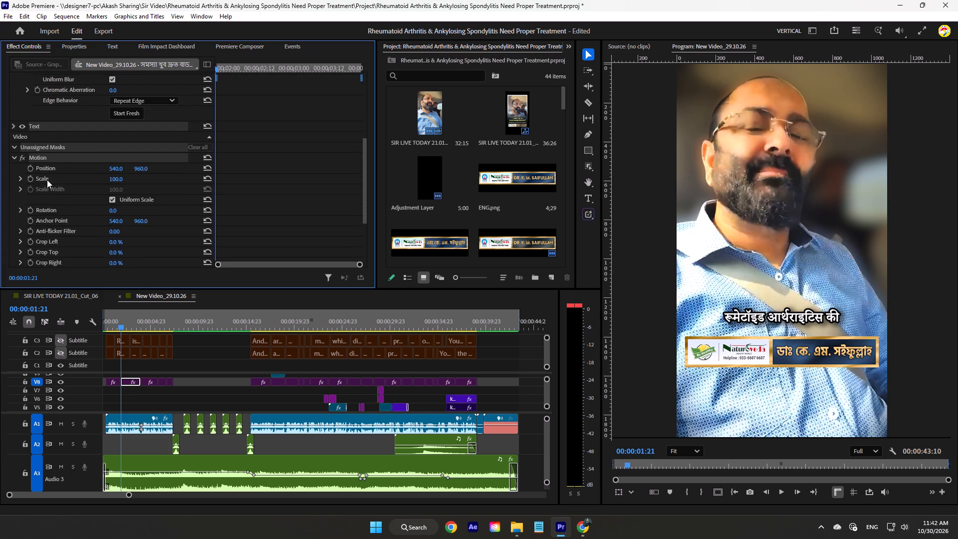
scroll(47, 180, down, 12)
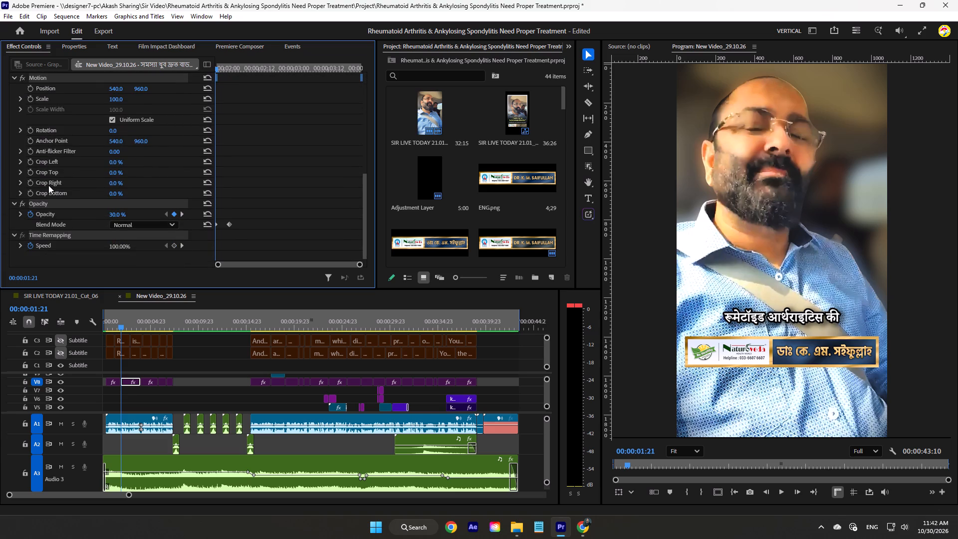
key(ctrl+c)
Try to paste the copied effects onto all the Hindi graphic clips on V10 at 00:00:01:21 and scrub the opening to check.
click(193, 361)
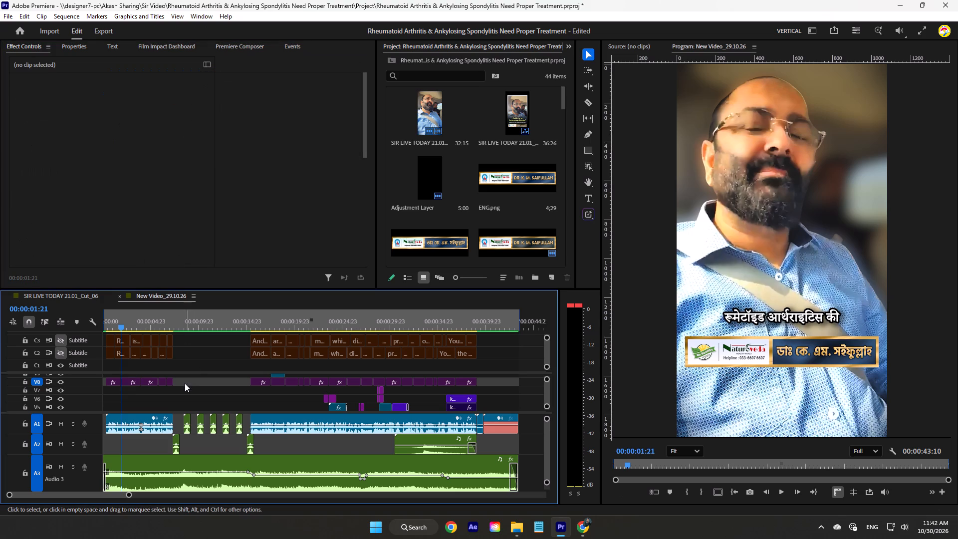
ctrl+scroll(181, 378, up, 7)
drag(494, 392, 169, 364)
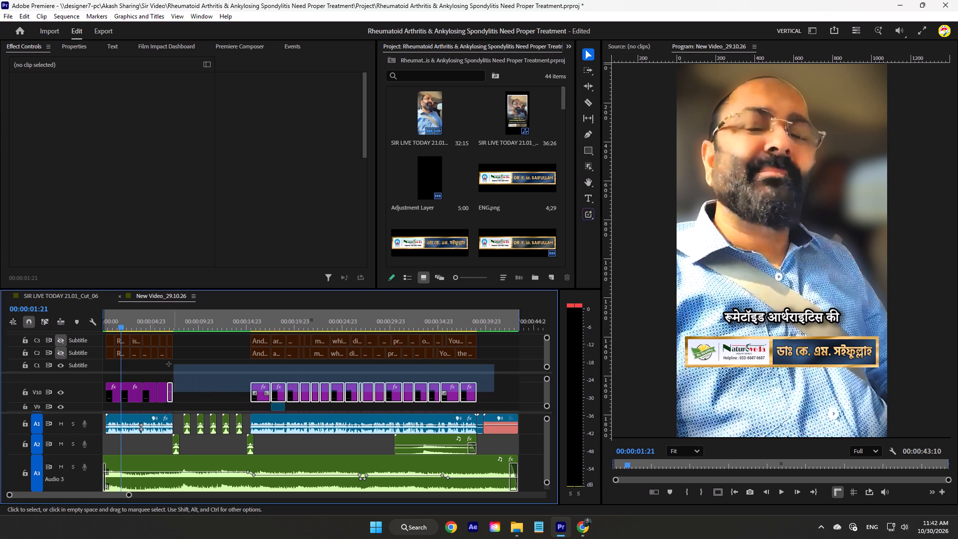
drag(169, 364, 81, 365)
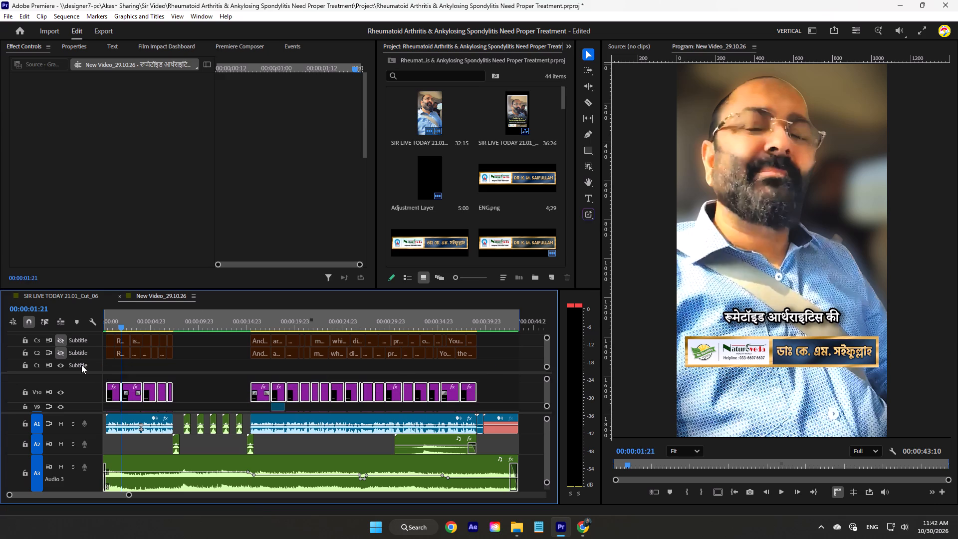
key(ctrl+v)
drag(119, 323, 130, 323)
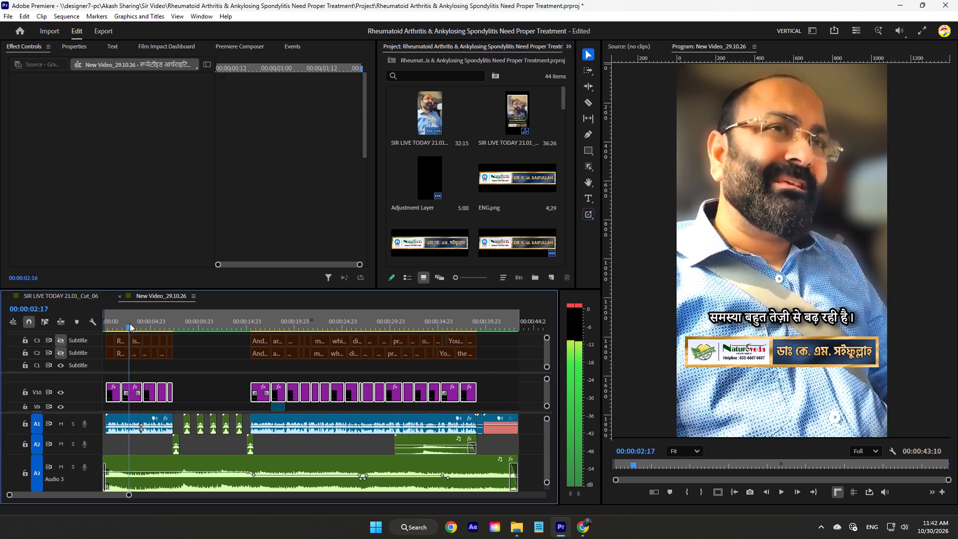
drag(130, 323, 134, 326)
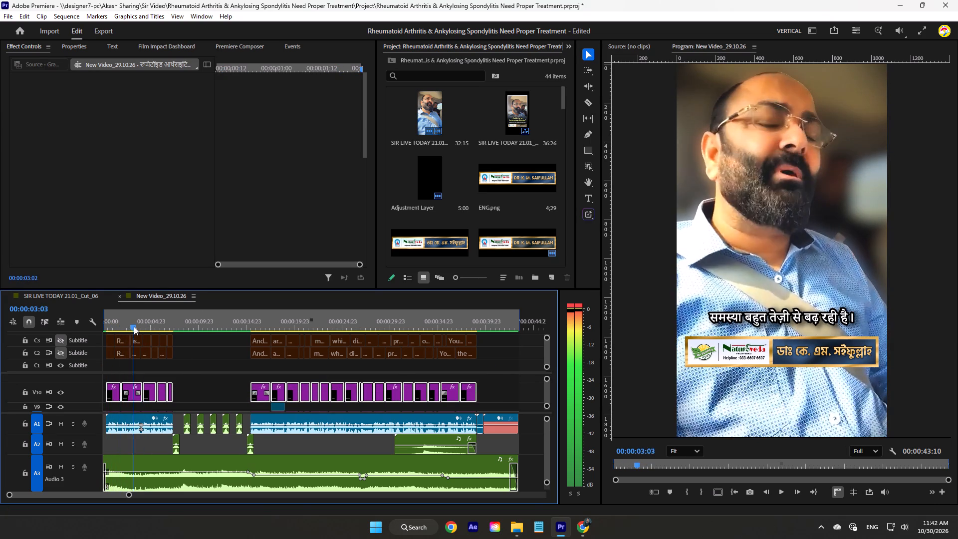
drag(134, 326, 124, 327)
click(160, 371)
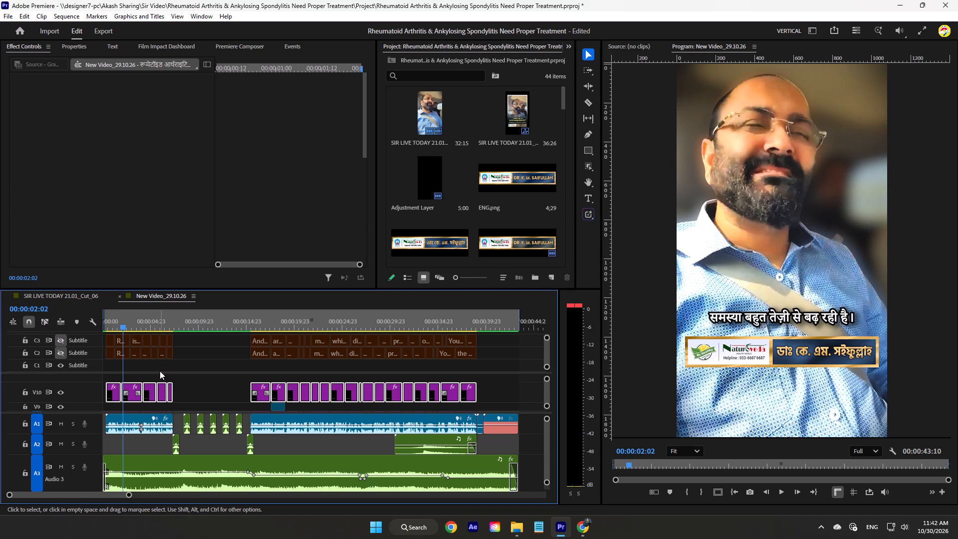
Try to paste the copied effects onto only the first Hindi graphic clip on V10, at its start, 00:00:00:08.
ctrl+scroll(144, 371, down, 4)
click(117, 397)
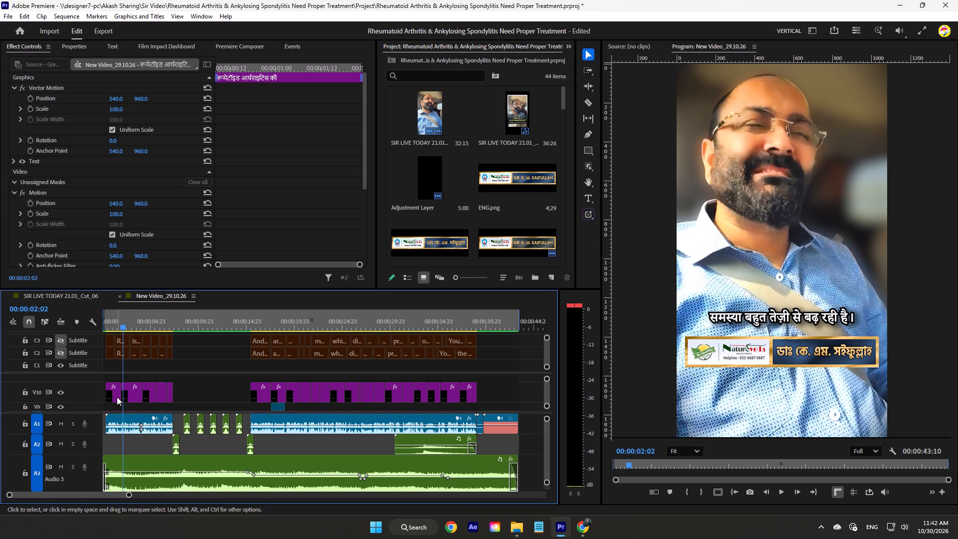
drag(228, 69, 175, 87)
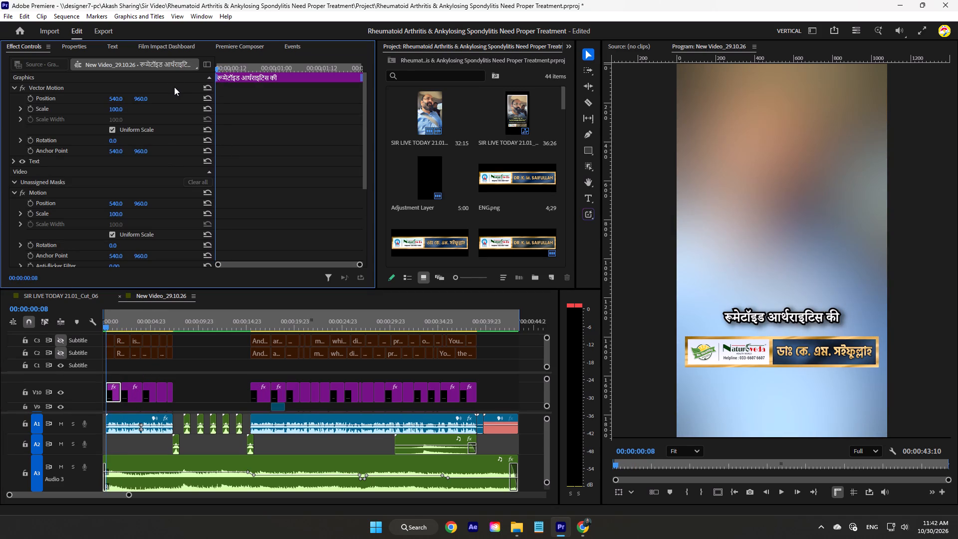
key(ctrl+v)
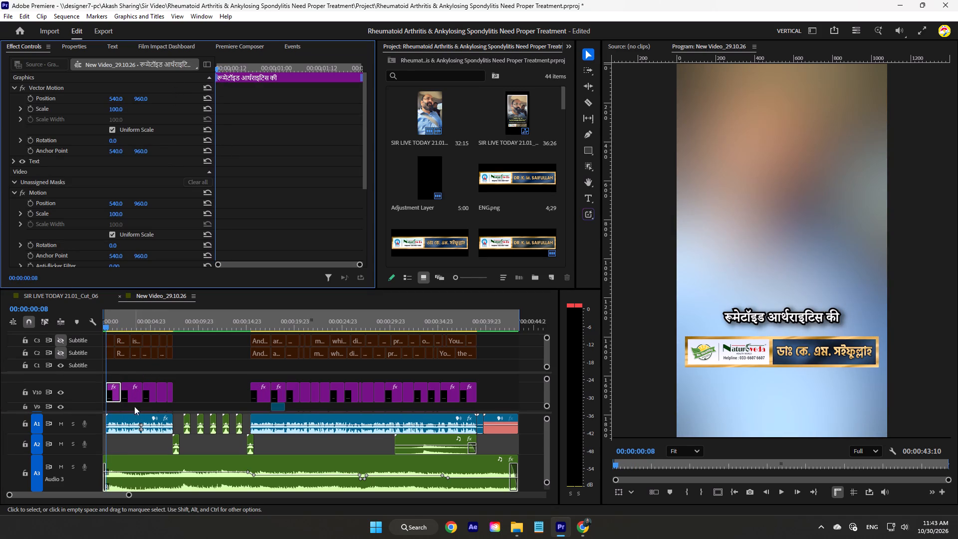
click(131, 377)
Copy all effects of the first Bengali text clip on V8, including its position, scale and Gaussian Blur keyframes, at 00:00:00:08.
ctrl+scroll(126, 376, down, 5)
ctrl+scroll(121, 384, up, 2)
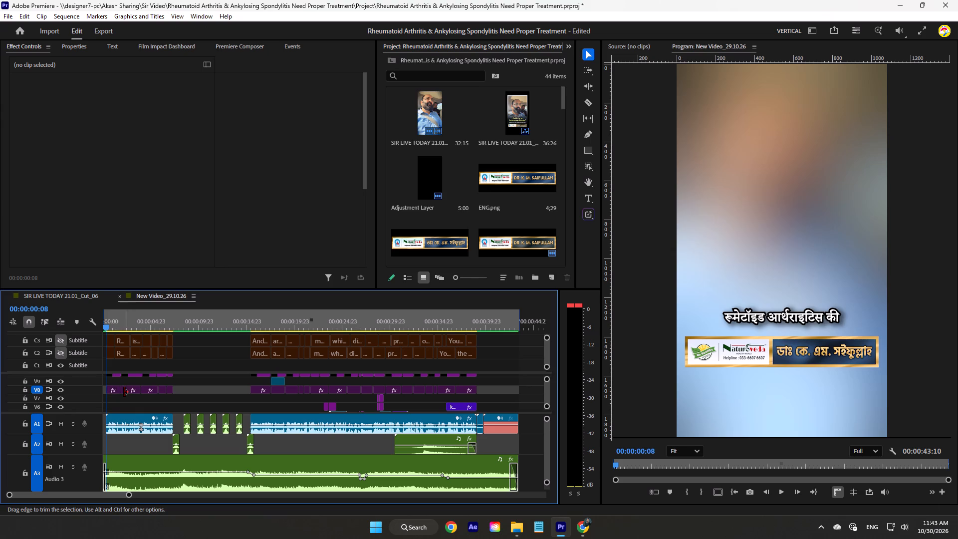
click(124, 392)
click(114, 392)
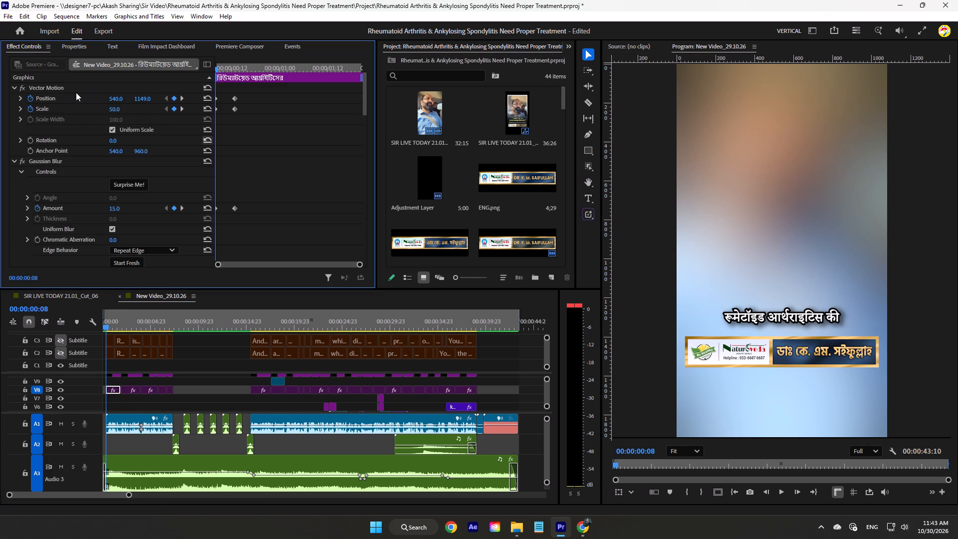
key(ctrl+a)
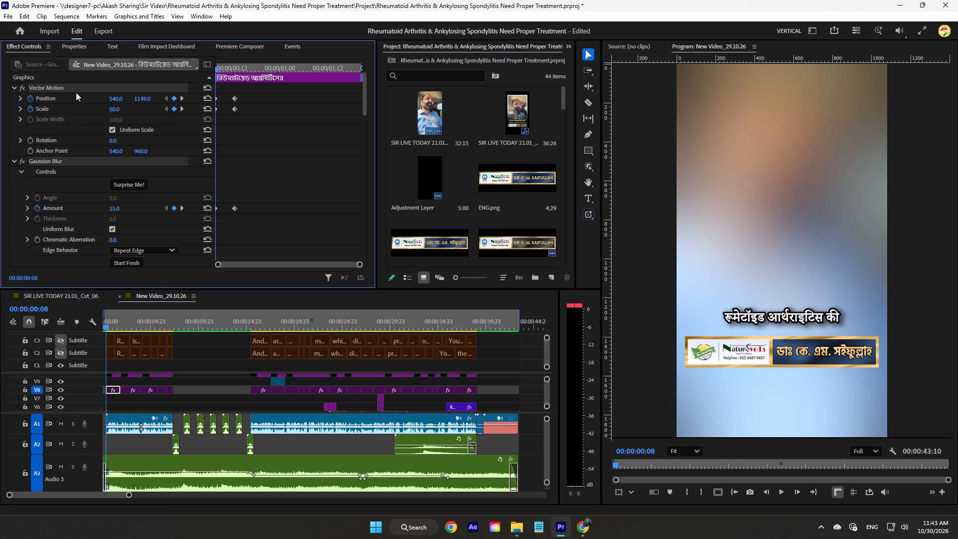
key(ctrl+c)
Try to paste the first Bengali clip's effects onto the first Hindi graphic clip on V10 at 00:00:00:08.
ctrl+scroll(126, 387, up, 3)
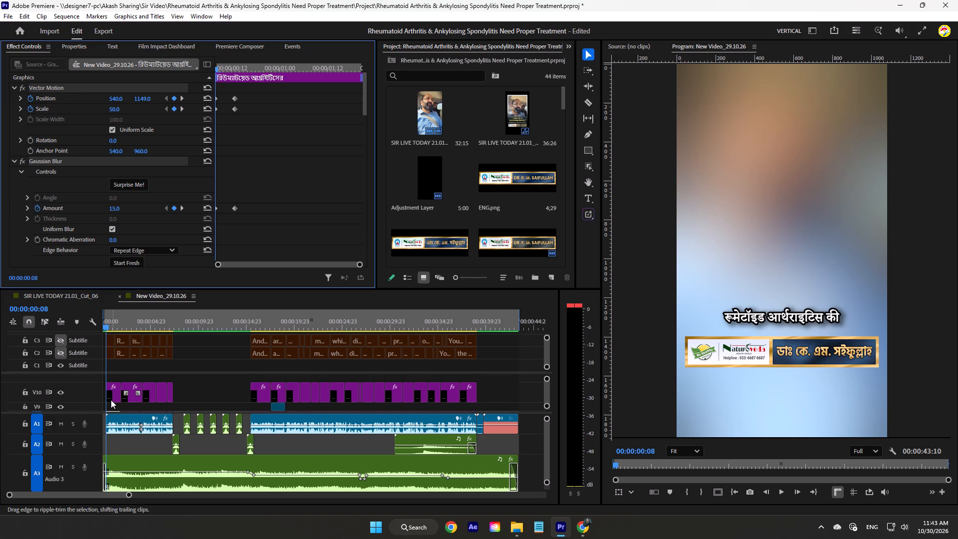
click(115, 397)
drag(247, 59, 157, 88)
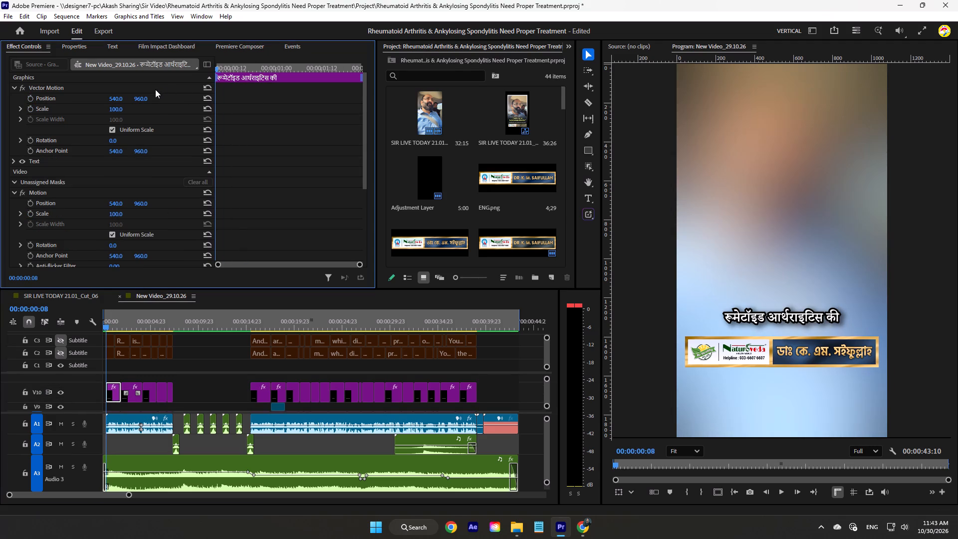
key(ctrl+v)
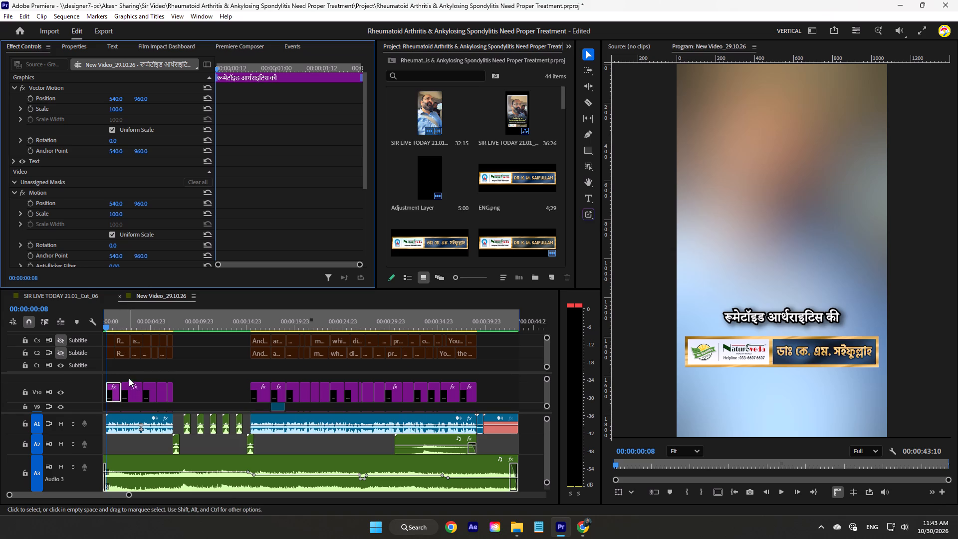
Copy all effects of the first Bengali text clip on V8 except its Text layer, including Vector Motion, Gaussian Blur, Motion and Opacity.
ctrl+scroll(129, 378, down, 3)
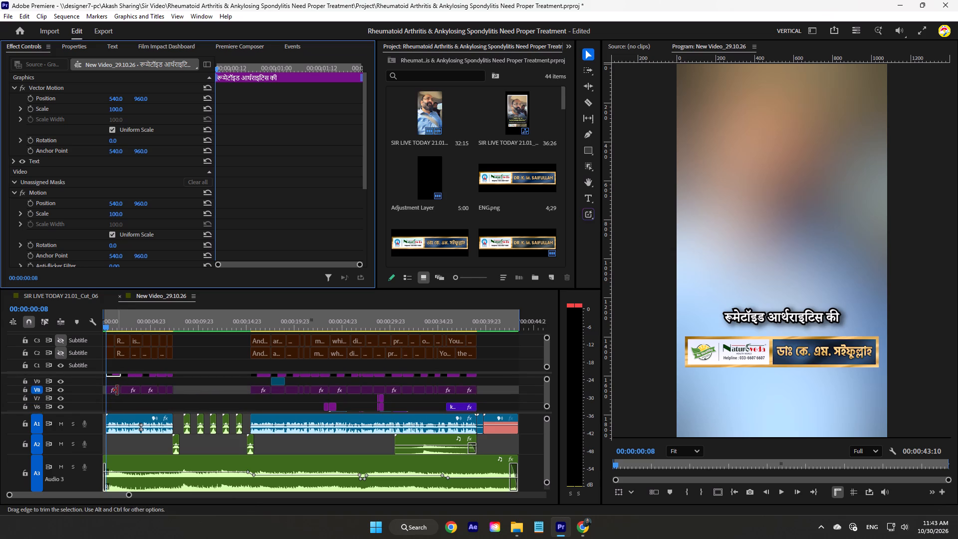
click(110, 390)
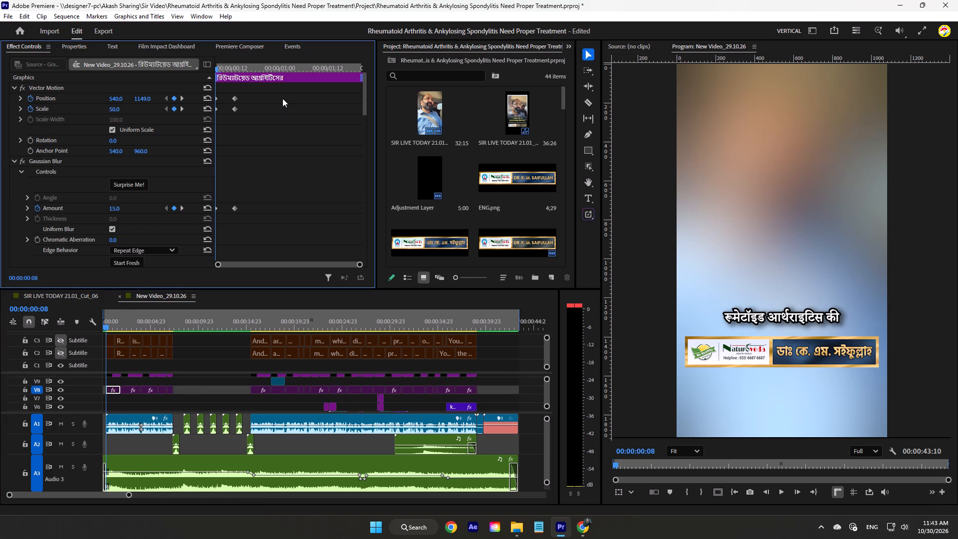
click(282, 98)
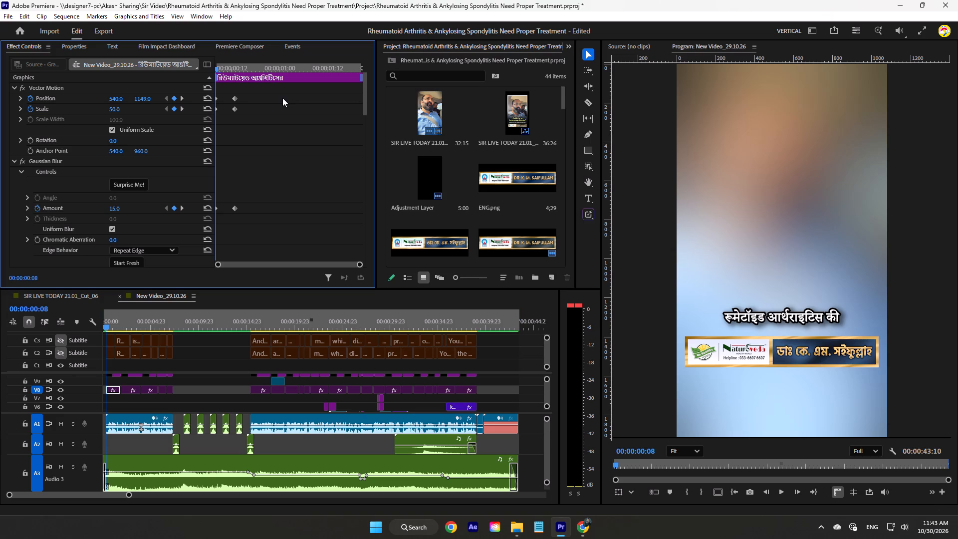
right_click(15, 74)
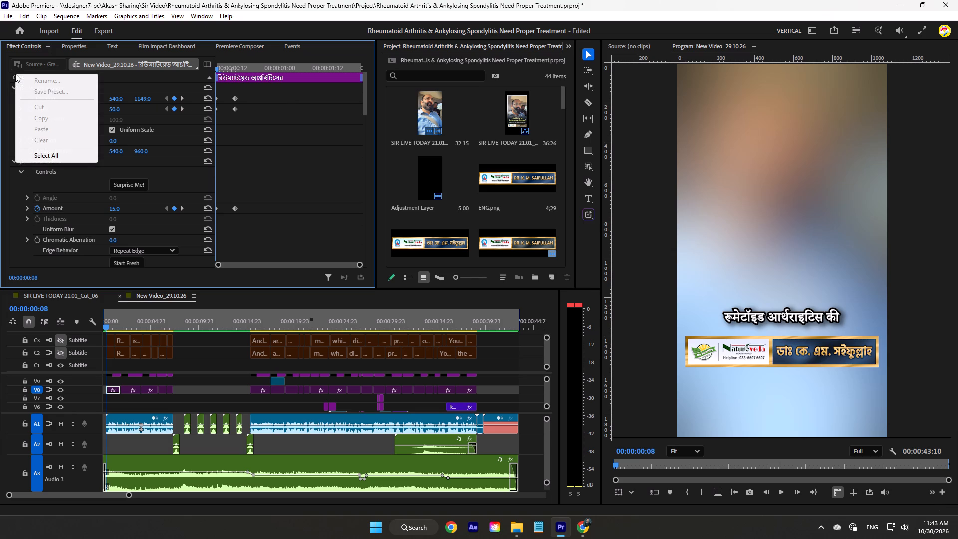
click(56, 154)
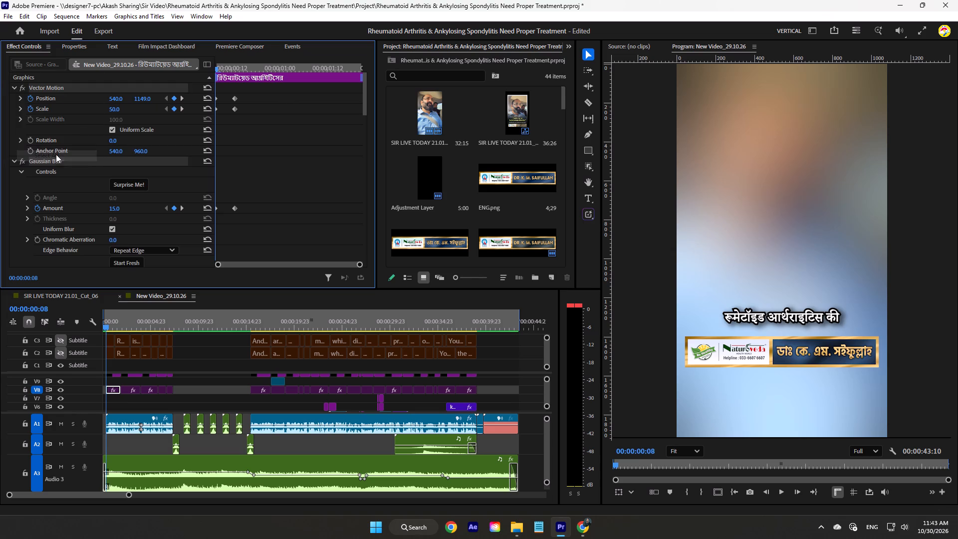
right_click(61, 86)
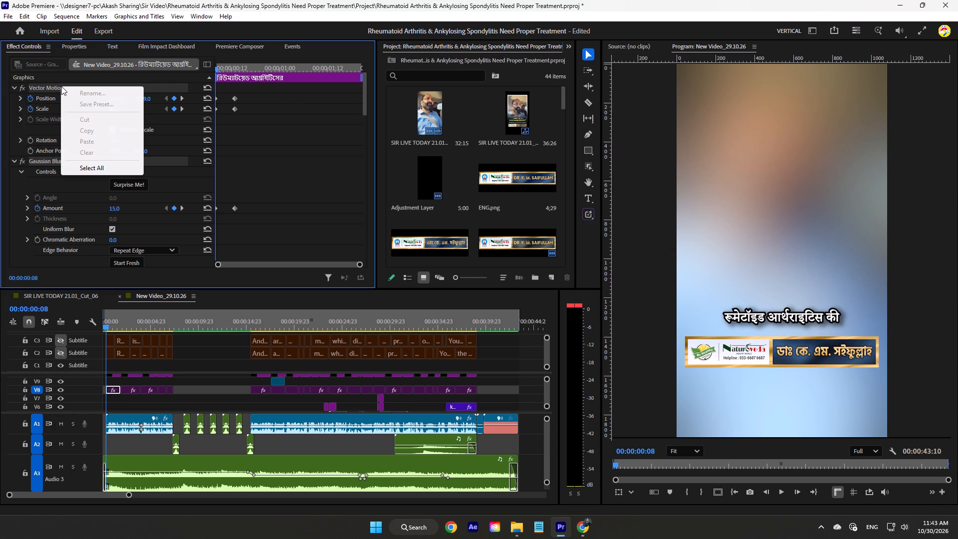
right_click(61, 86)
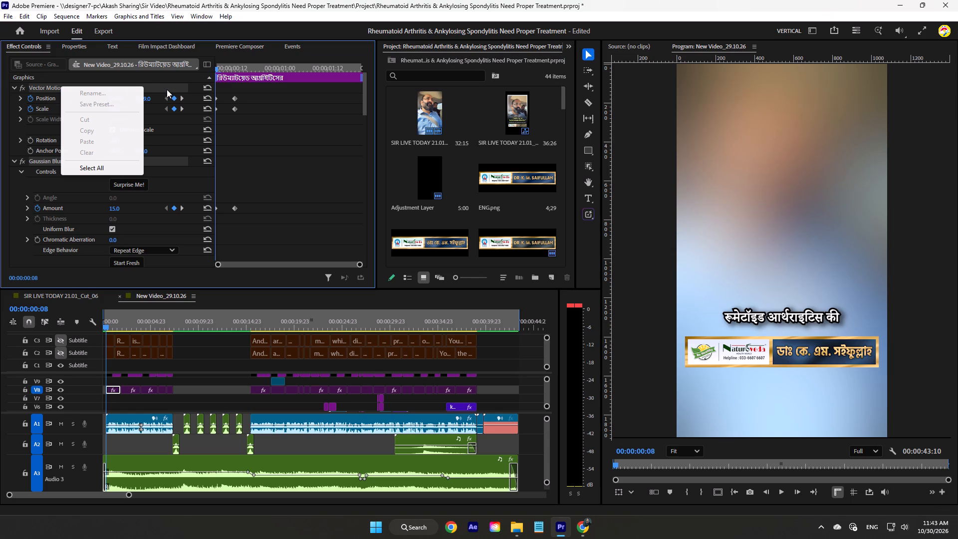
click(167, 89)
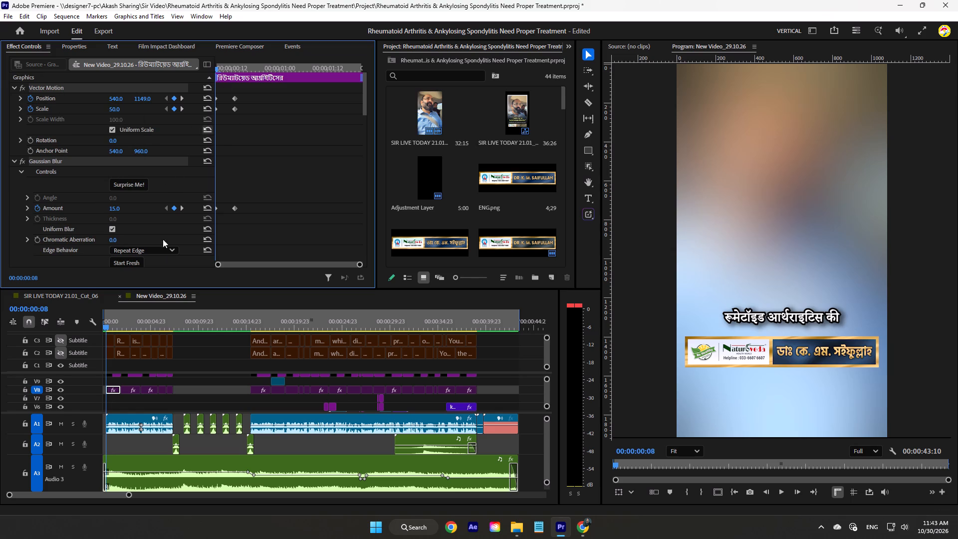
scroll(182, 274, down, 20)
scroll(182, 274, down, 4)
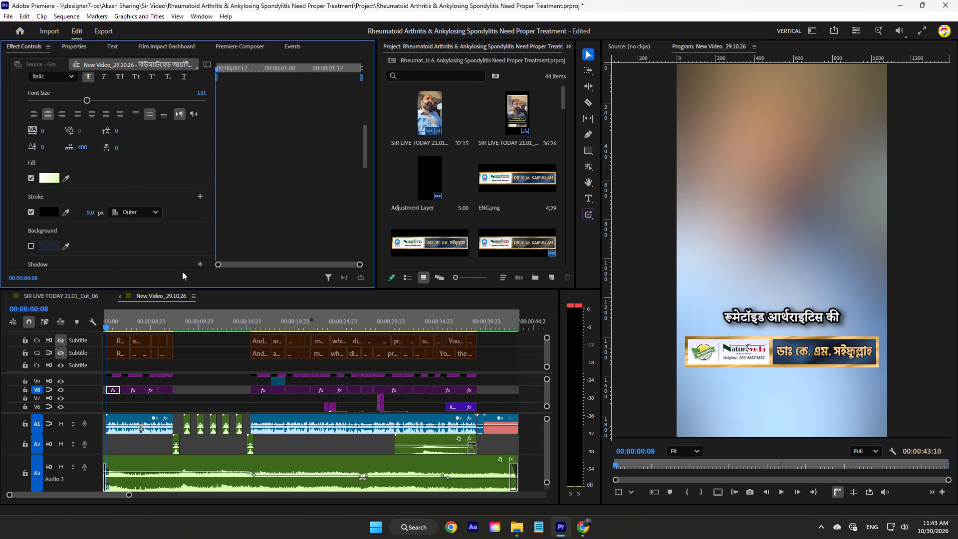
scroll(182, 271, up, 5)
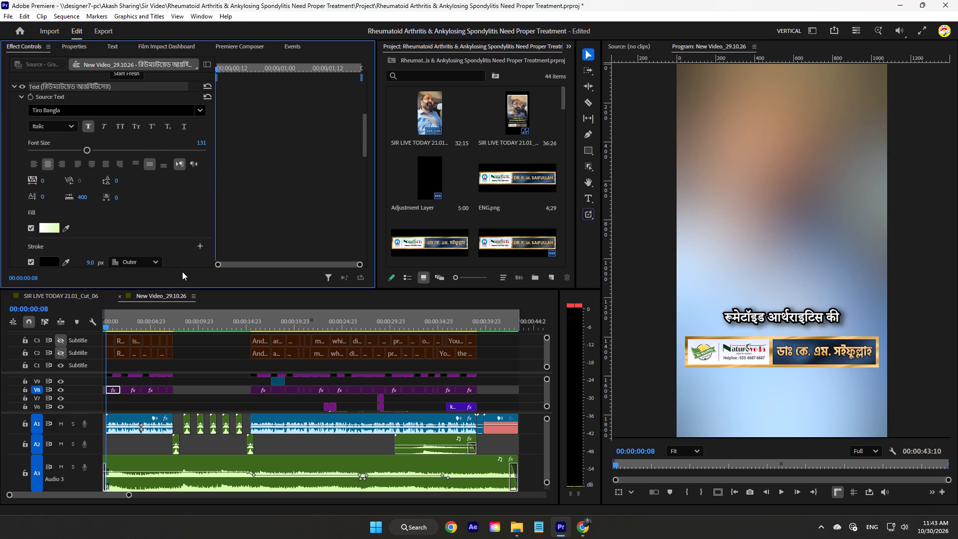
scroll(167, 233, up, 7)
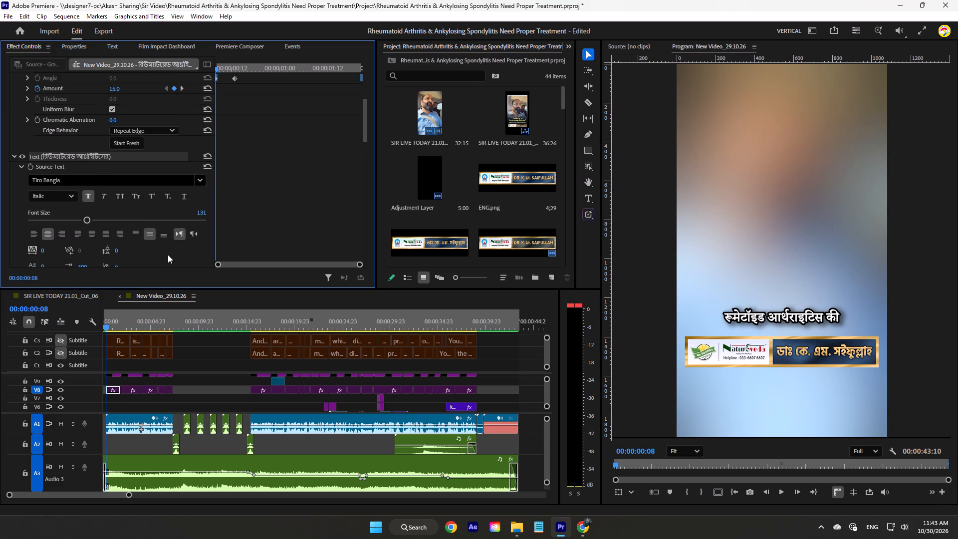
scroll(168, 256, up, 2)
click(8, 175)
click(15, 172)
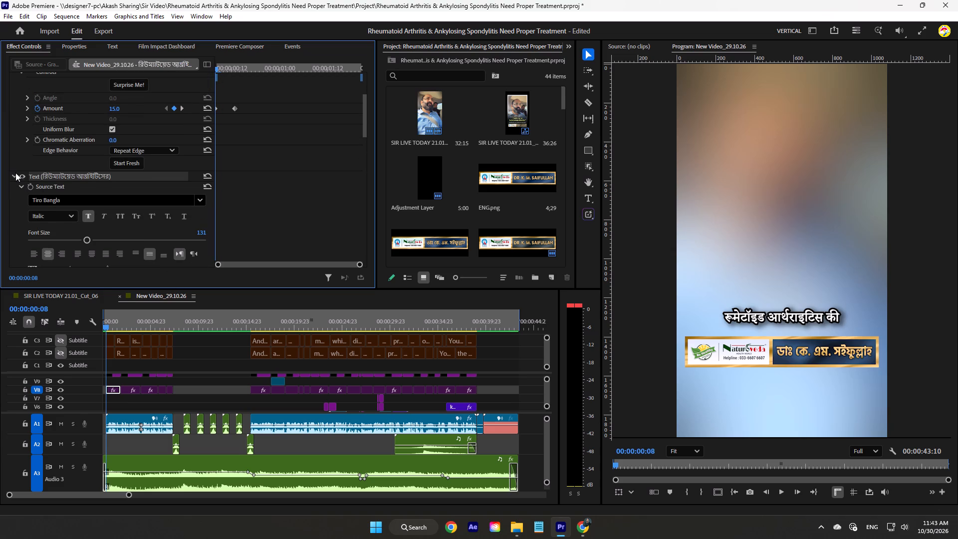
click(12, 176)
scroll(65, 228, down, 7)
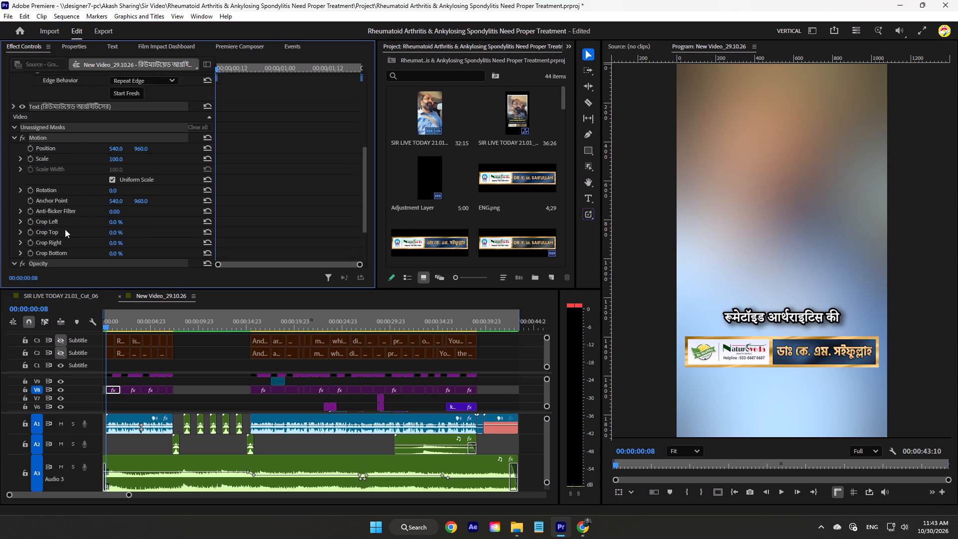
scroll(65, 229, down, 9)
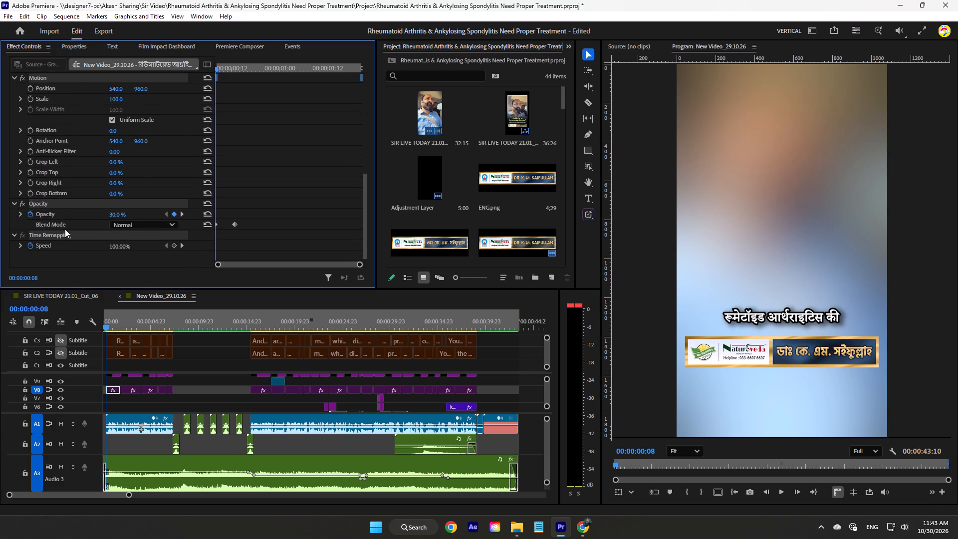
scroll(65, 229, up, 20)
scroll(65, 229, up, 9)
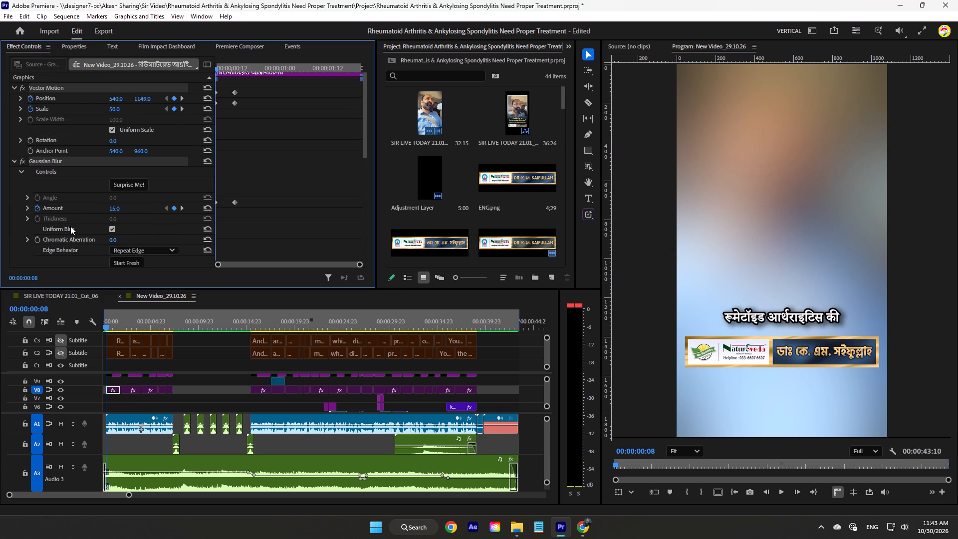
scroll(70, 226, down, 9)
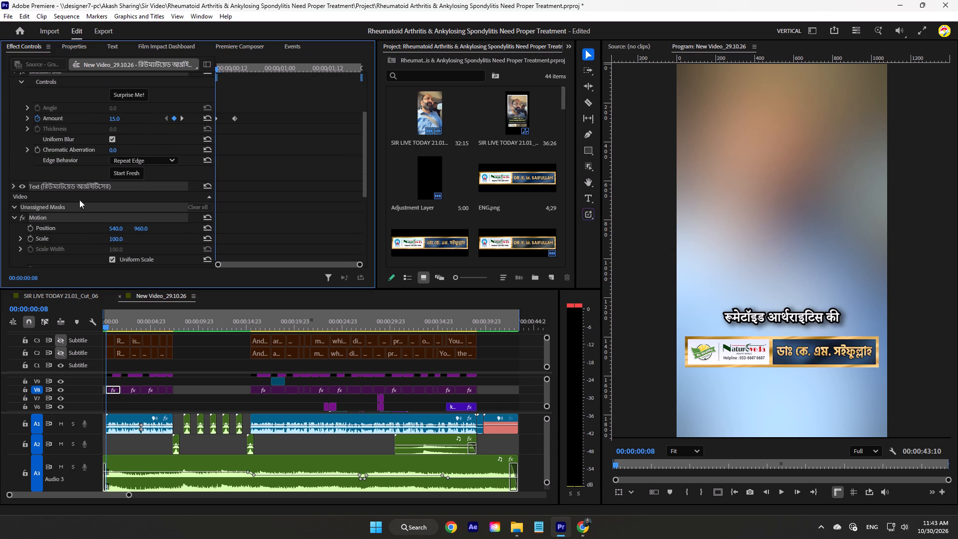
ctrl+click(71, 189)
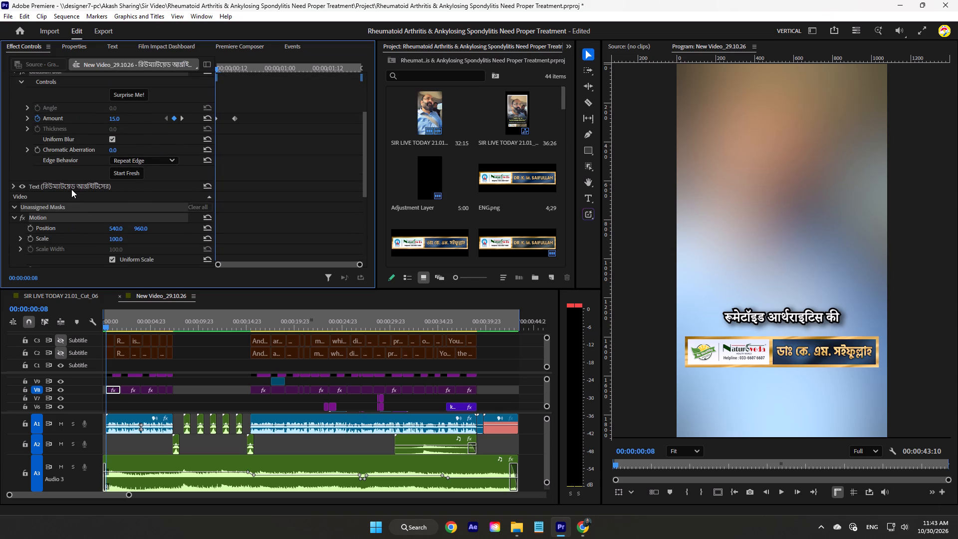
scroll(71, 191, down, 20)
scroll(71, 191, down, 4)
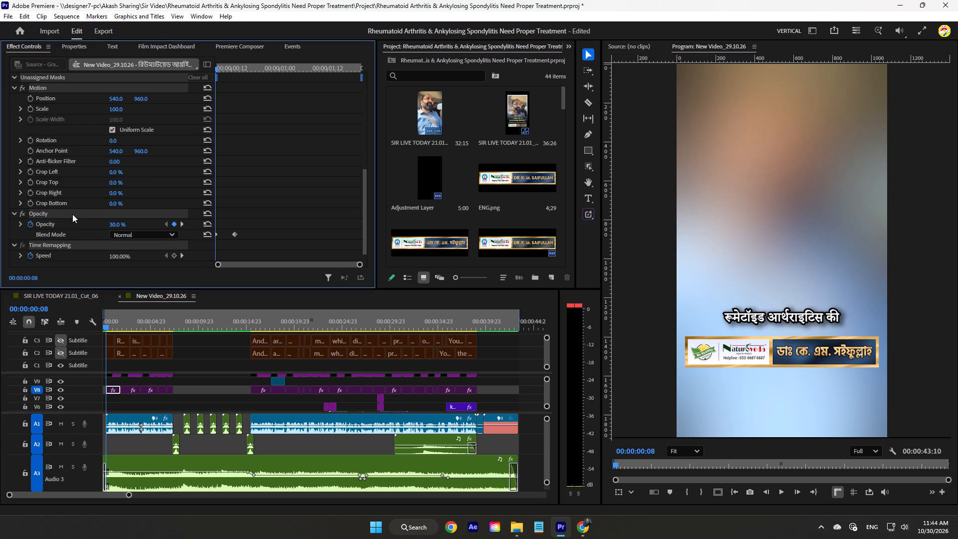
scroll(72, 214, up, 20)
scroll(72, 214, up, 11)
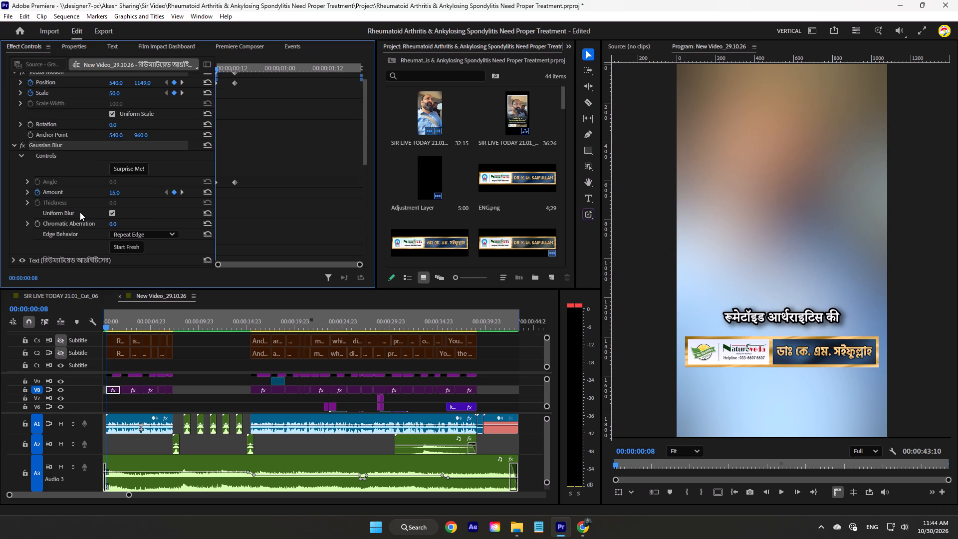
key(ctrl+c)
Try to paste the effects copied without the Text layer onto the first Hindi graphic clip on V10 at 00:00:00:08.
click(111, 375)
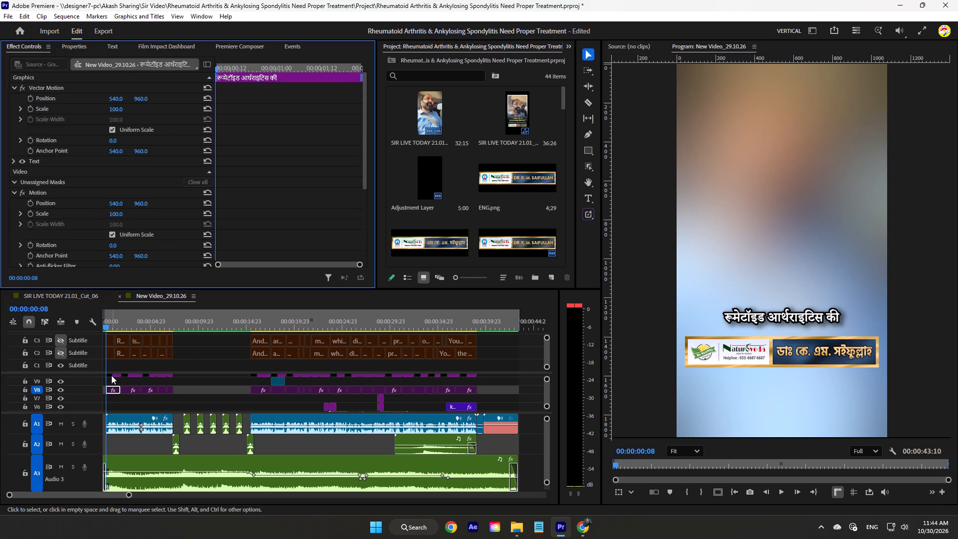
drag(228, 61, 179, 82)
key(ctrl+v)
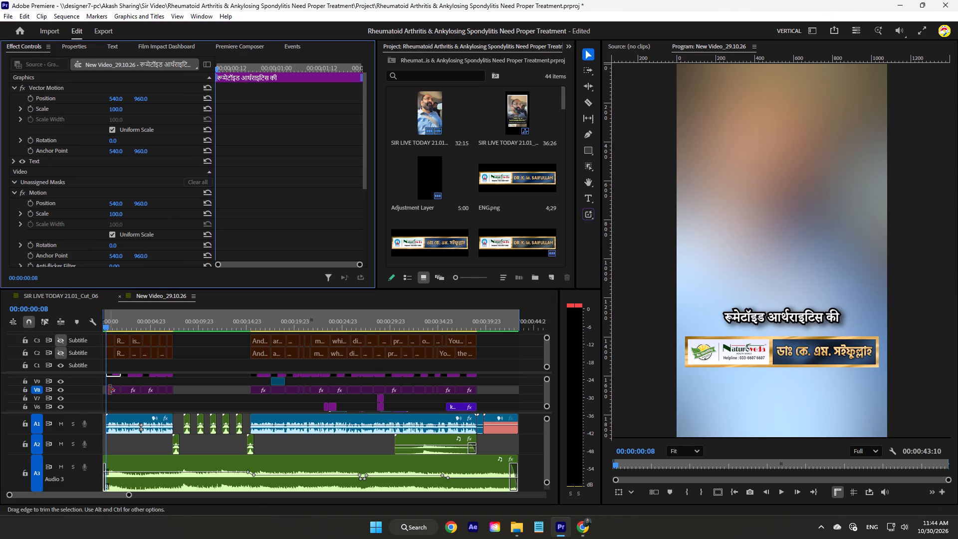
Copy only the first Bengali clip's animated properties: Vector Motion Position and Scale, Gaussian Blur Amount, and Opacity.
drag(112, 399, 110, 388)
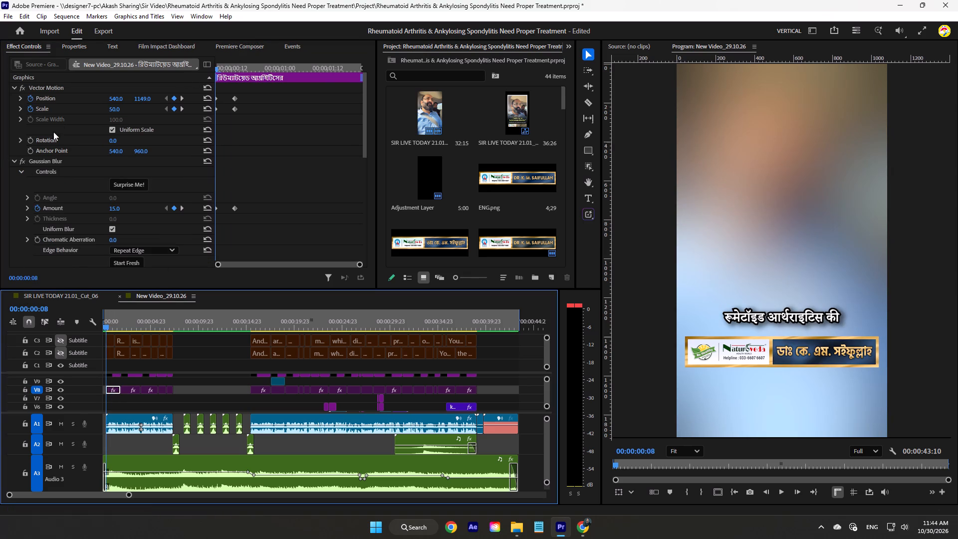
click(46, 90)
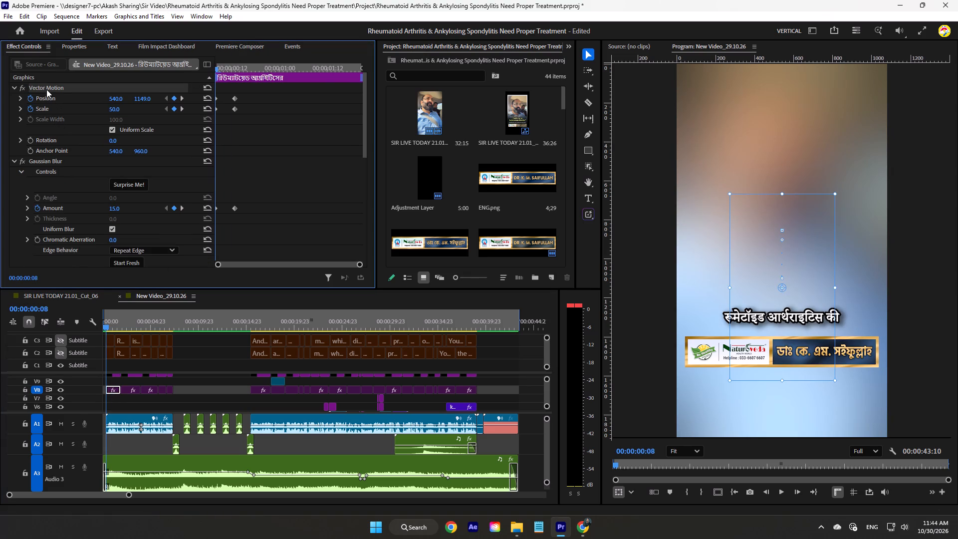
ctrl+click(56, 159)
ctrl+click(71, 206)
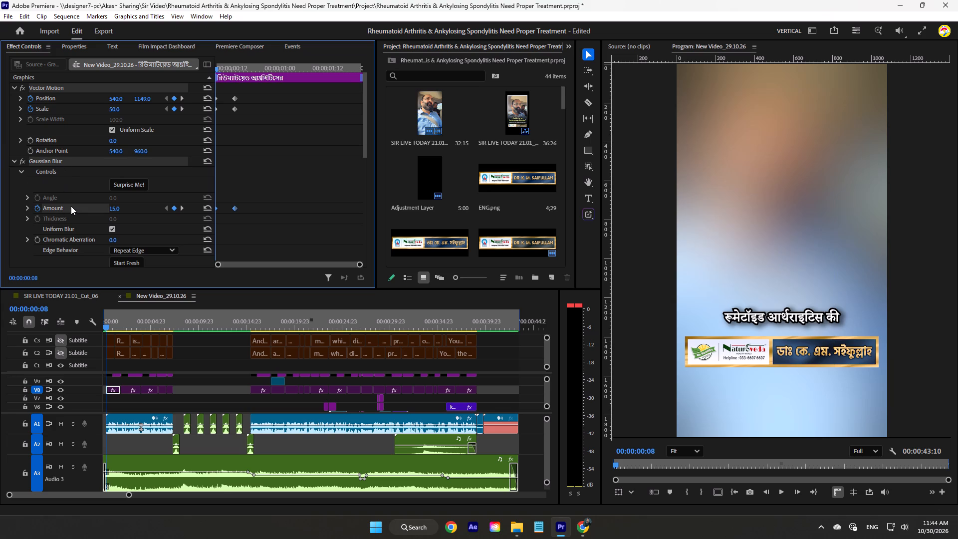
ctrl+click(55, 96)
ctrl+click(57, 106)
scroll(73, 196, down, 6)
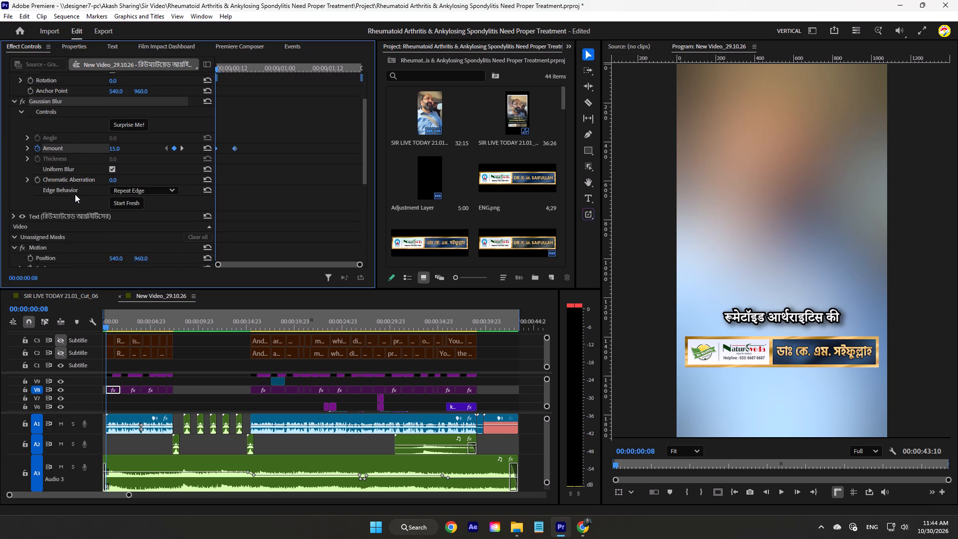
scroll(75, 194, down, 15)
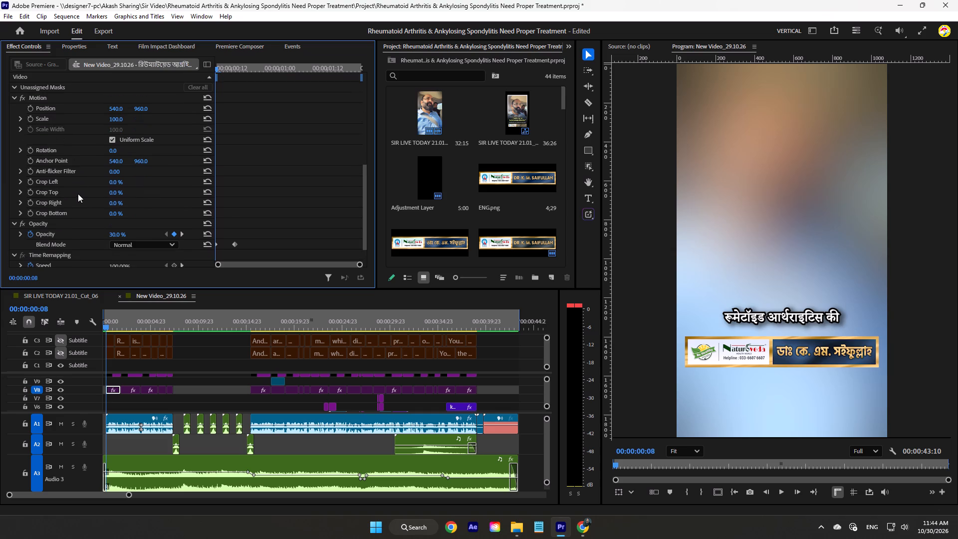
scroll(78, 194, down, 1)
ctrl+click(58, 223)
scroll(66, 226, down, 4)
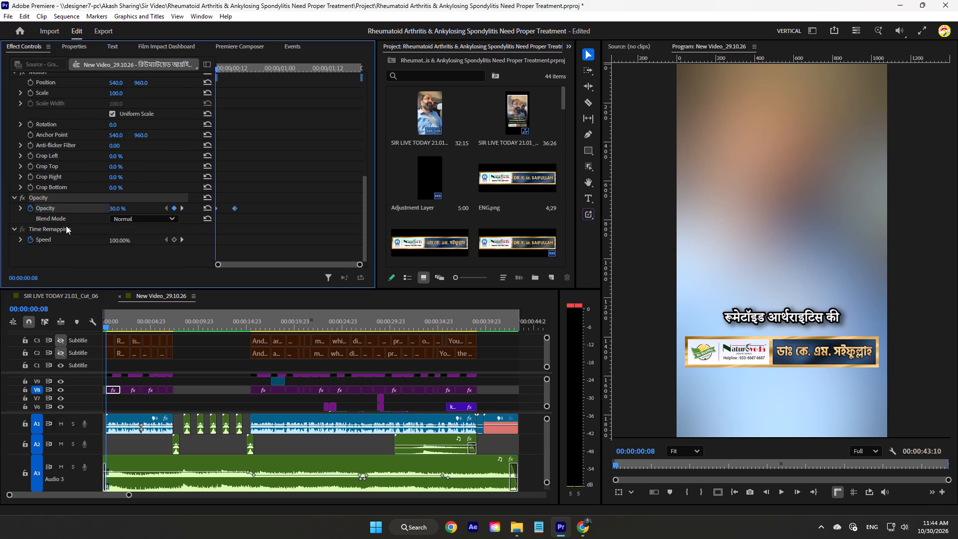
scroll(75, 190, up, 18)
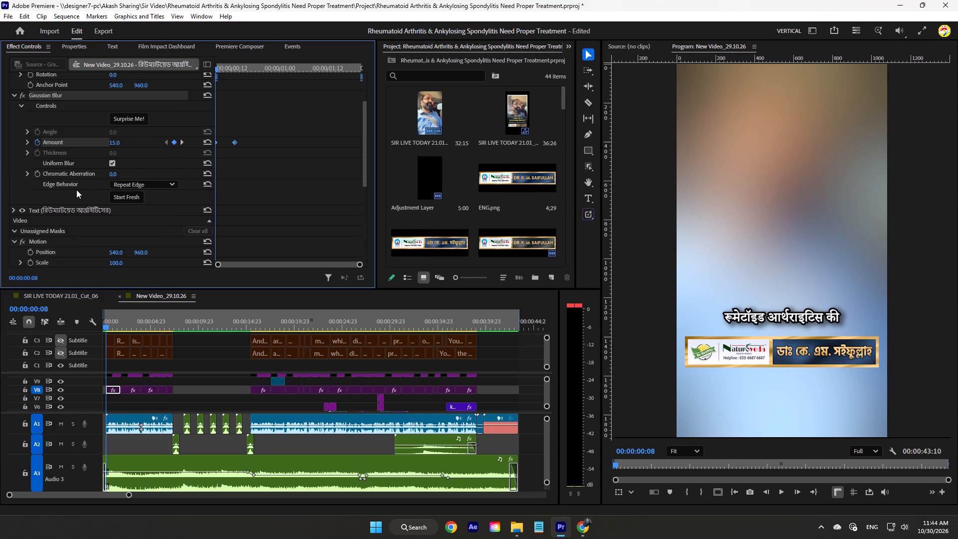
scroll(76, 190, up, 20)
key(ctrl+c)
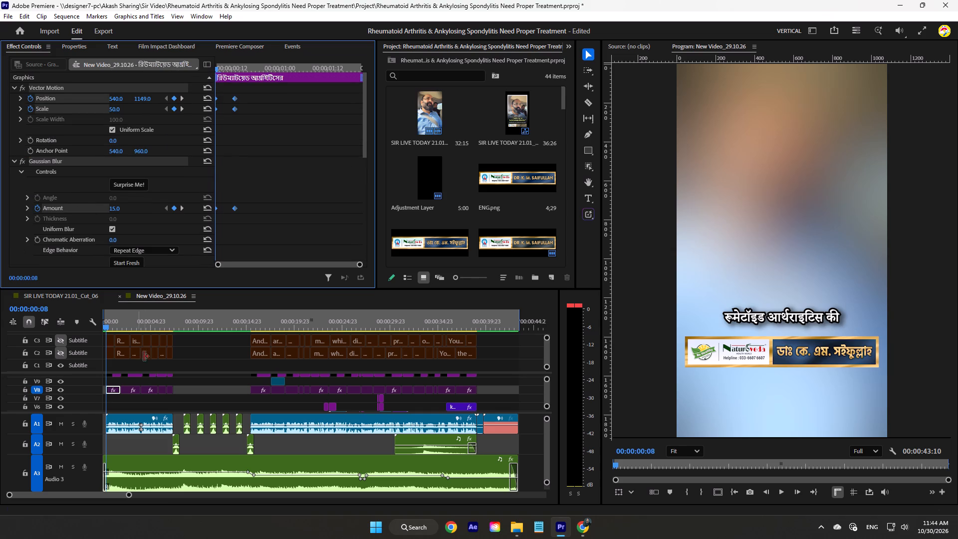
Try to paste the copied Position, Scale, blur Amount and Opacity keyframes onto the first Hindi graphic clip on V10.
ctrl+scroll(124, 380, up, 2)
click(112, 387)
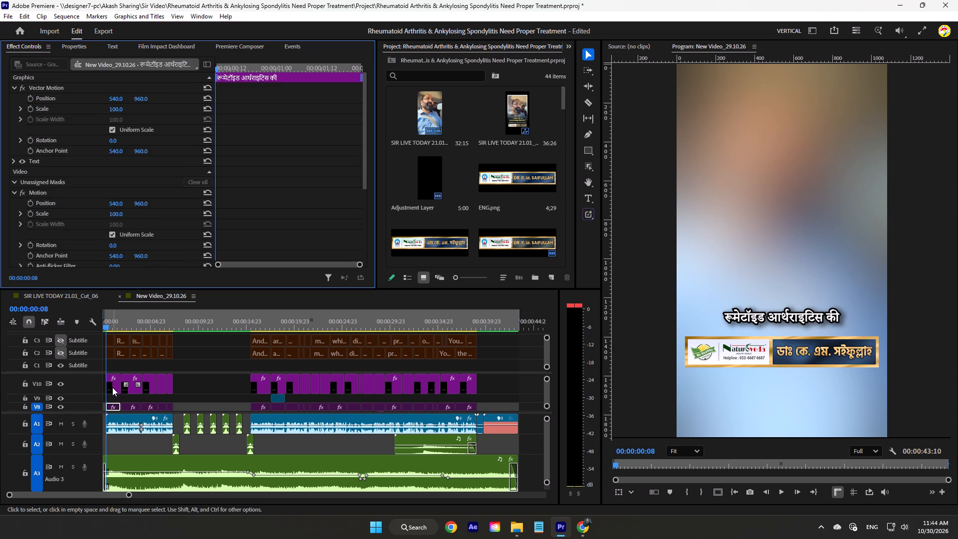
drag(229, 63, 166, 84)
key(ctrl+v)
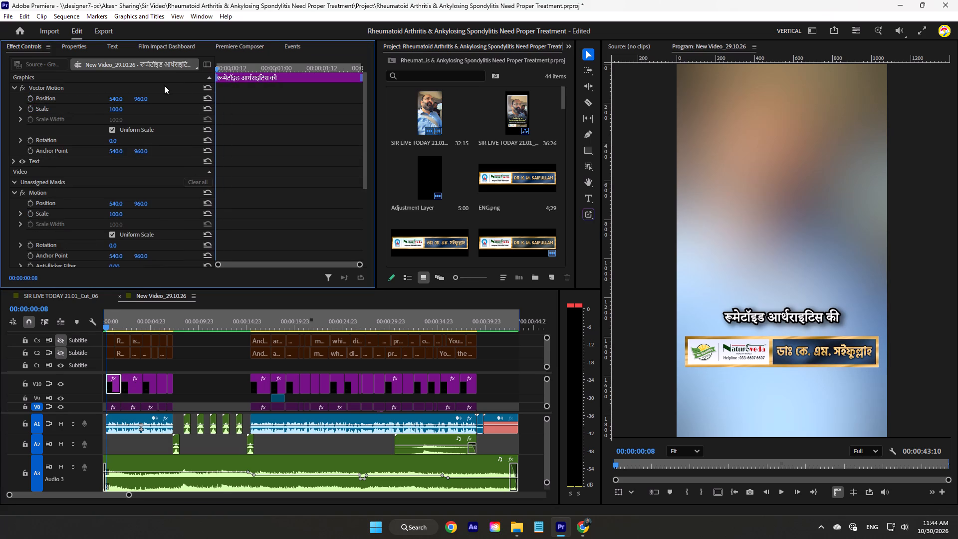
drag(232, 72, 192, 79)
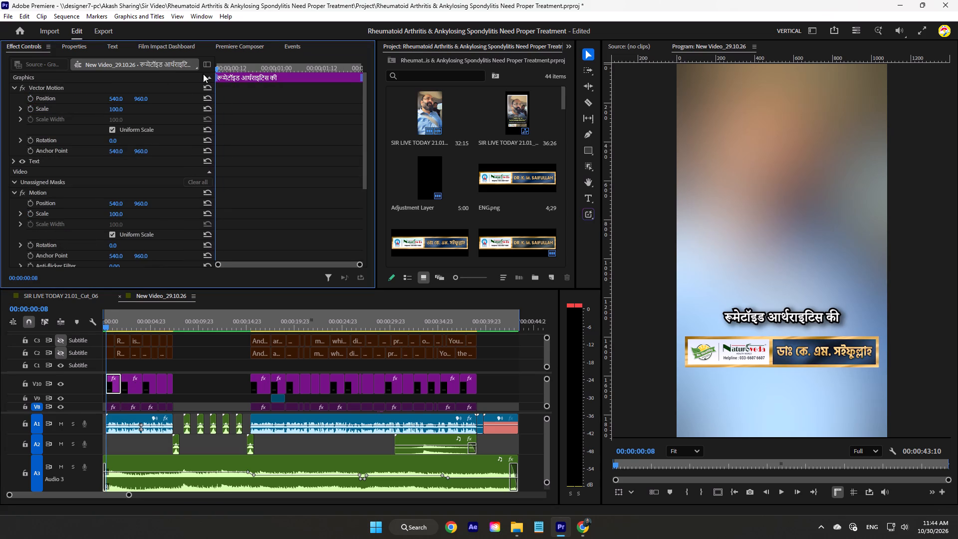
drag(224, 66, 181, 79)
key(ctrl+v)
Deselect the Hindi graphic clip and save the project.
click(206, 377)
click(206, 377)
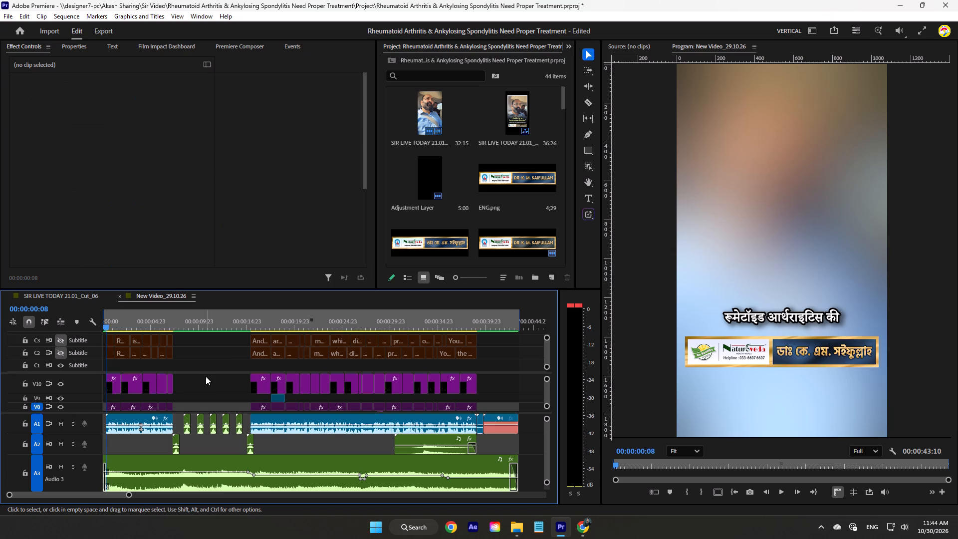
key(ctrl+s)
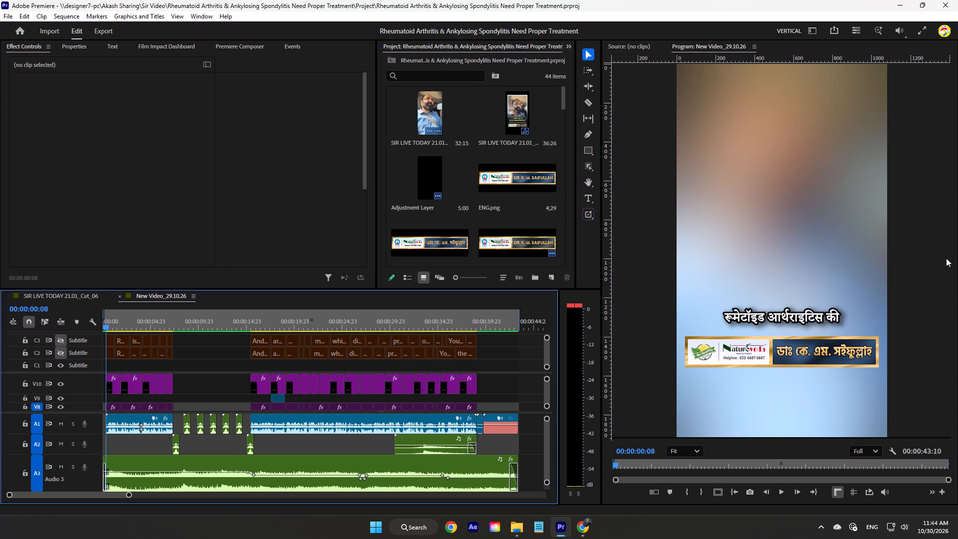
Show the hidden icons in the system tray.
click(821, 527)
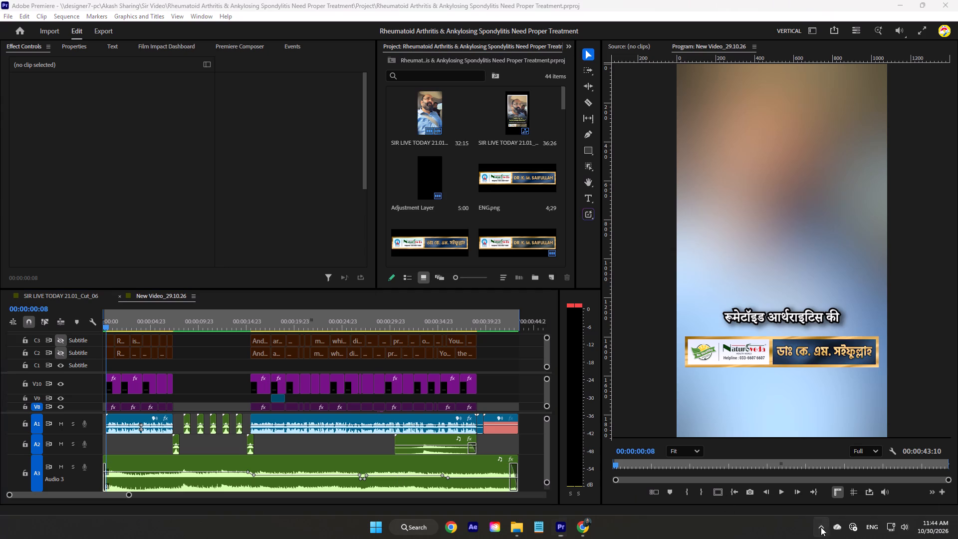